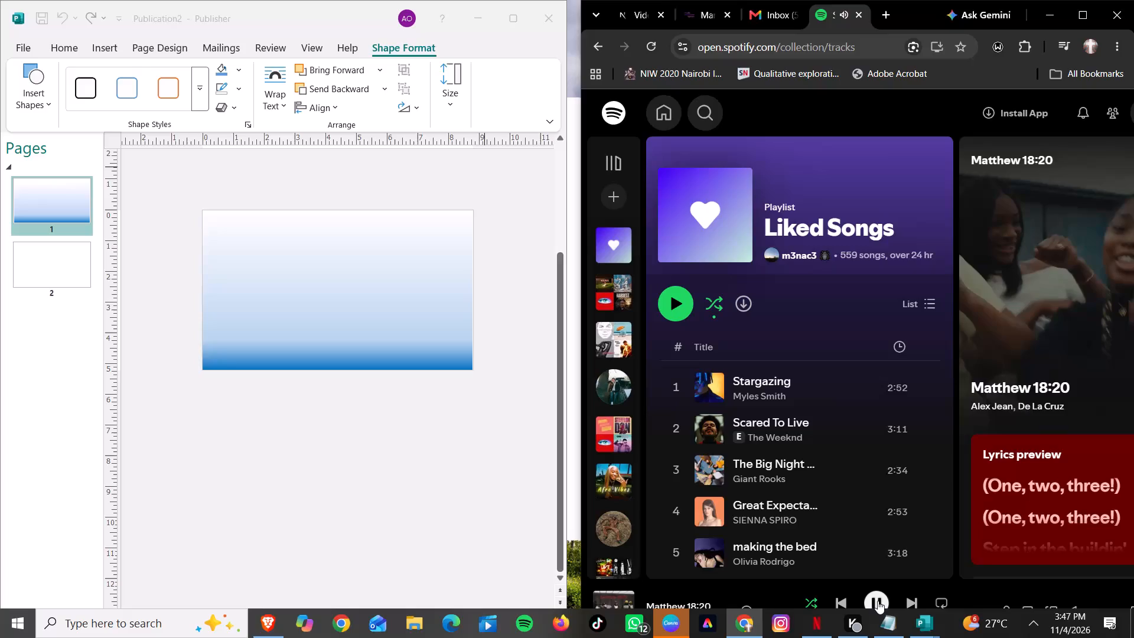
Switch to the Brave browser and place the ID card tutorial video side by side with the Publisher document.
{"action": "left_click", "coordinate": [1059, 11]}
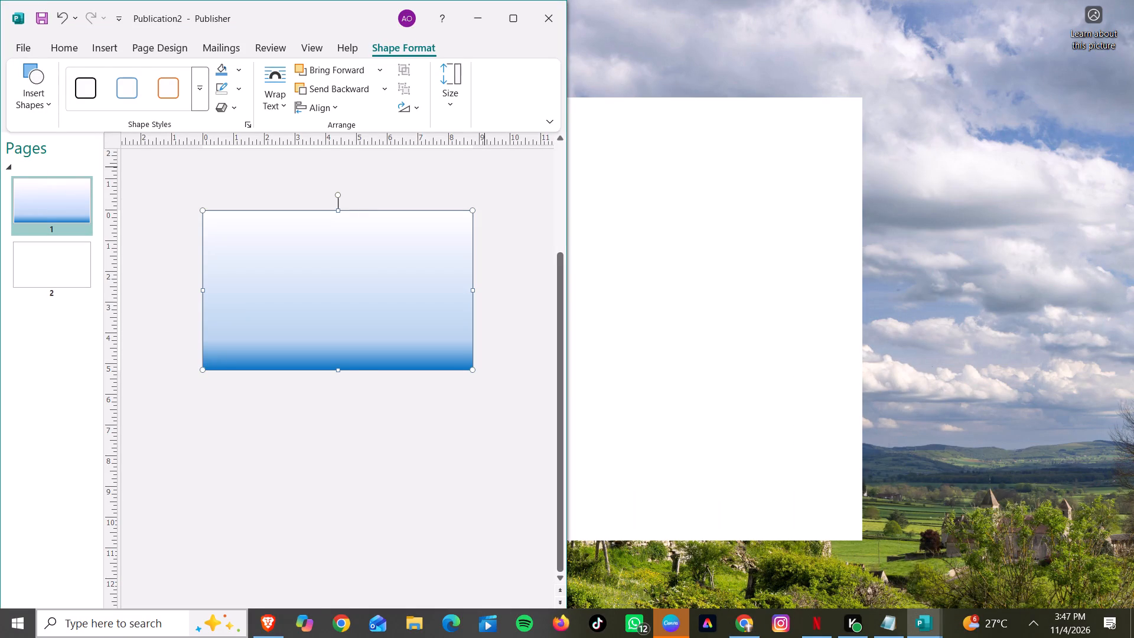
{"action": "left_click", "coordinate": [252, 633]}
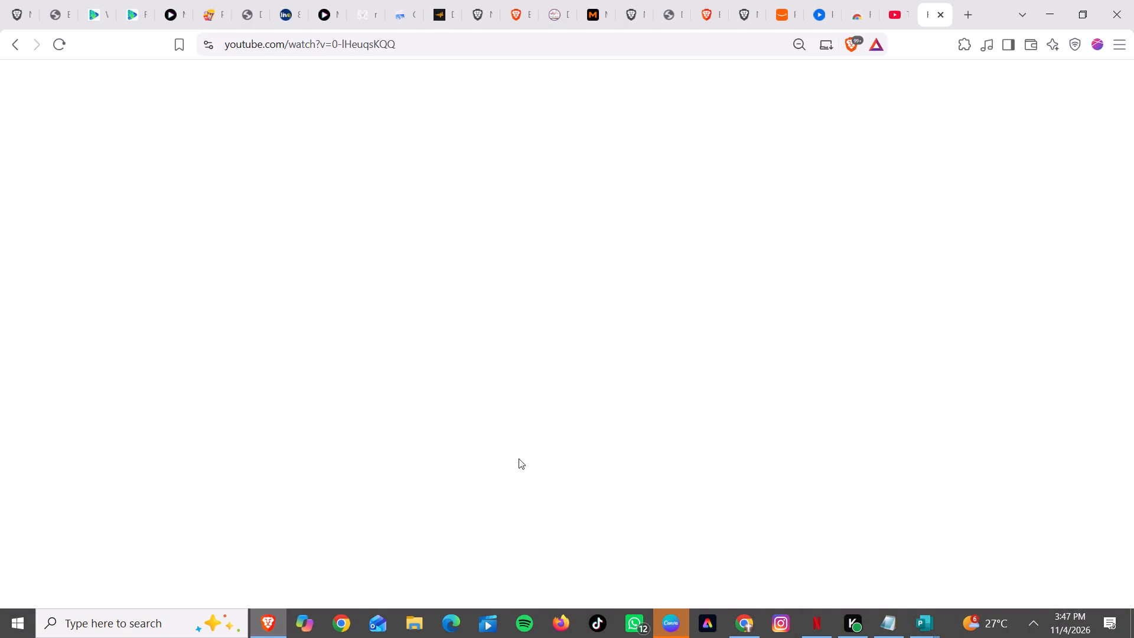
{"action": "key", "text": "super+Right"}
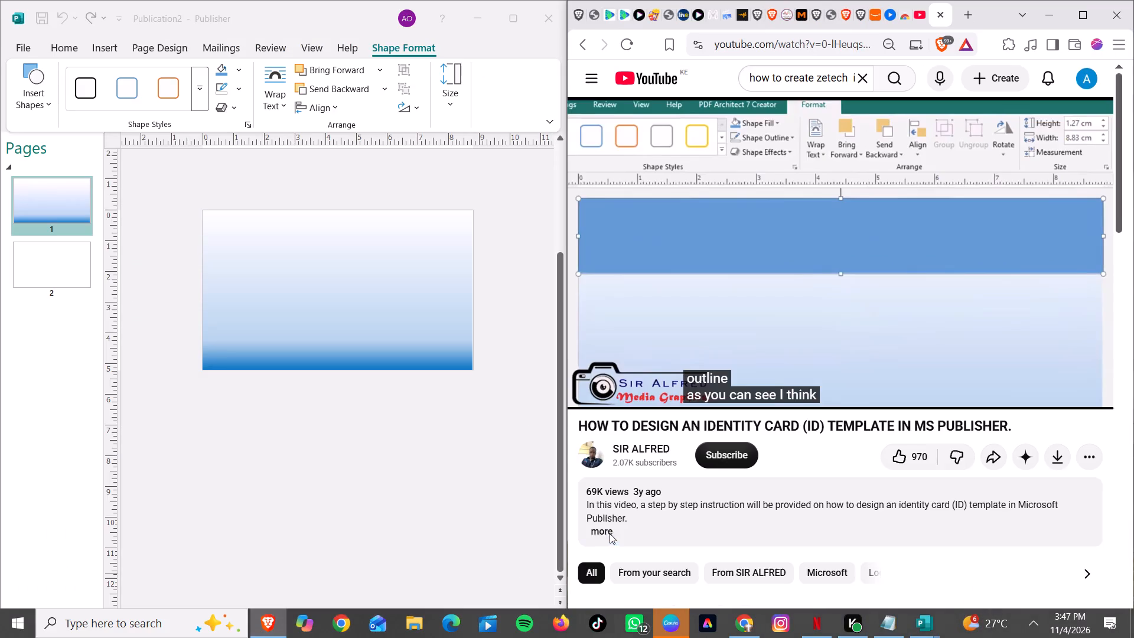
Review the tutorial section on applying the gradient fill and inserting another shape on the card's front face.
{"action": "key", "text": "Left"}
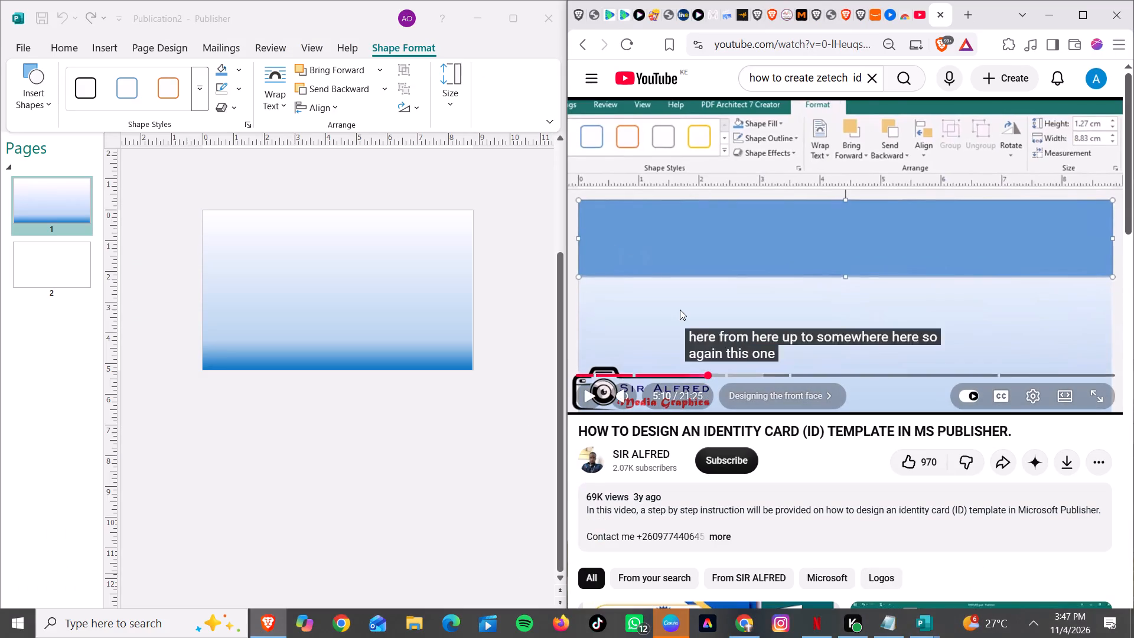
{"action": "key", "text": "Left"}
{"action": "key", "text": "Left"}
{"action": "key", "text": "Left"}
{"action": "key", "text": "Left"}
{"action": "key", "text": "Left"}
{"action": "key", "text": "Left"}
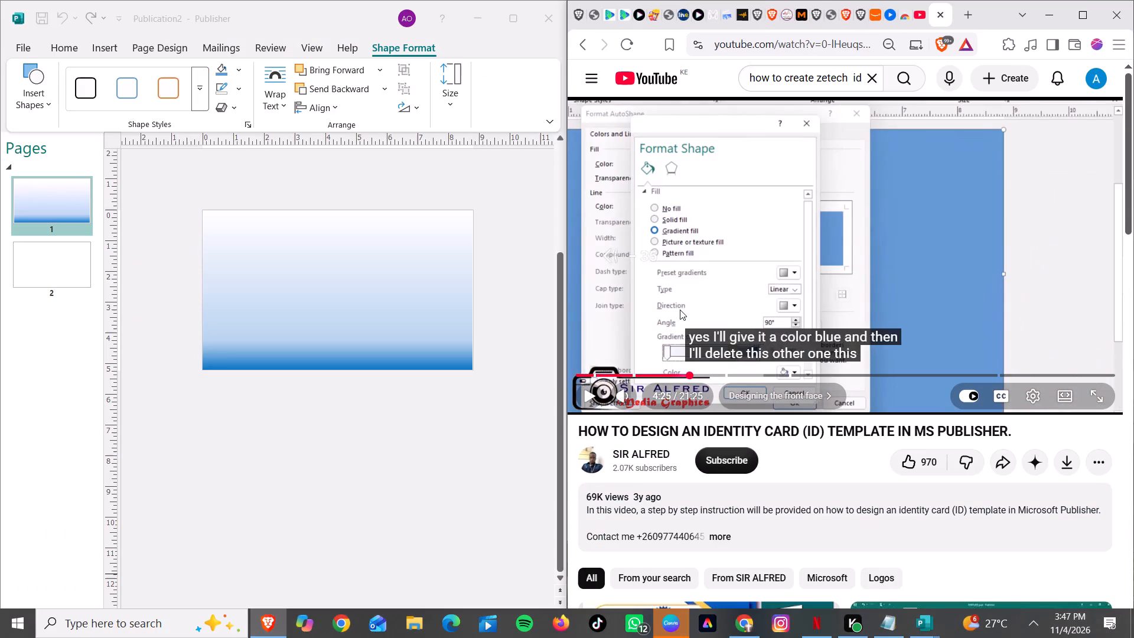
{"action": "key", "text": "Left"}
{"action": "key", "text": "Left"}
{"action": "key", "text": "Left"}
{"action": "key", "text": "Left"}
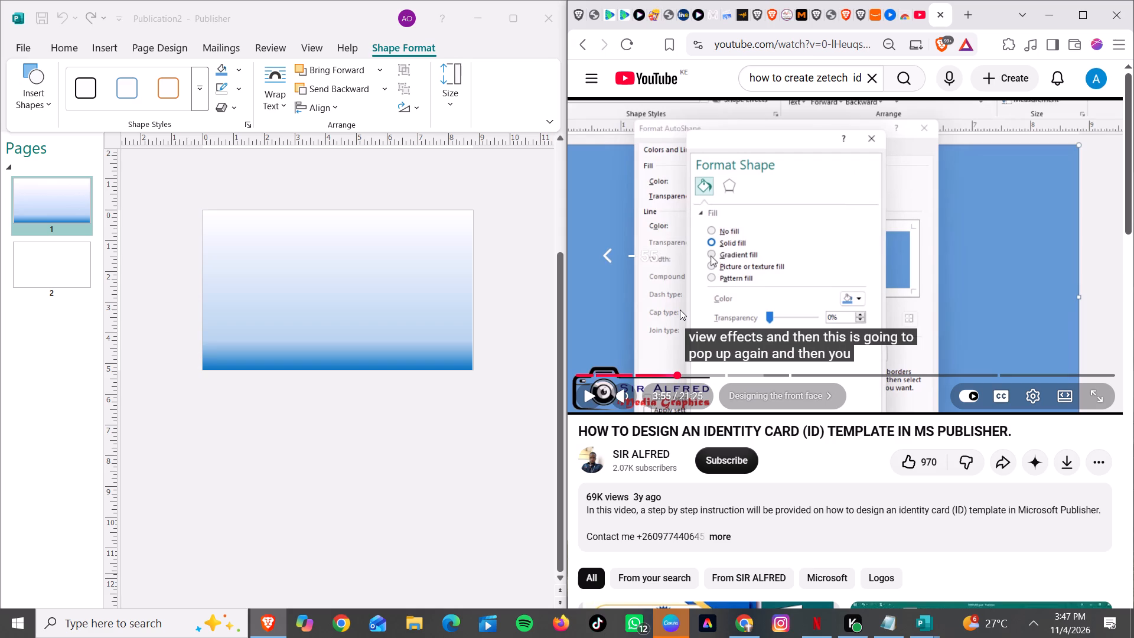
{"action": "key", "text": "space"}
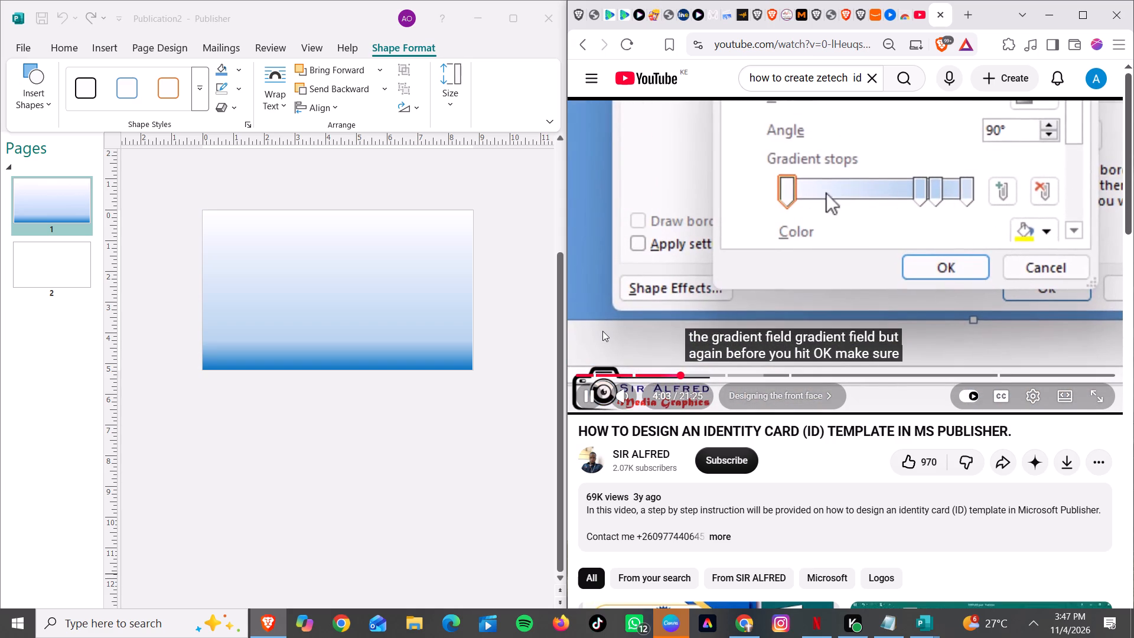
{"action": "key", "text": "Left"}
{"action": "key", "text": "Right"}
{"action": "key", "text": "Right"}
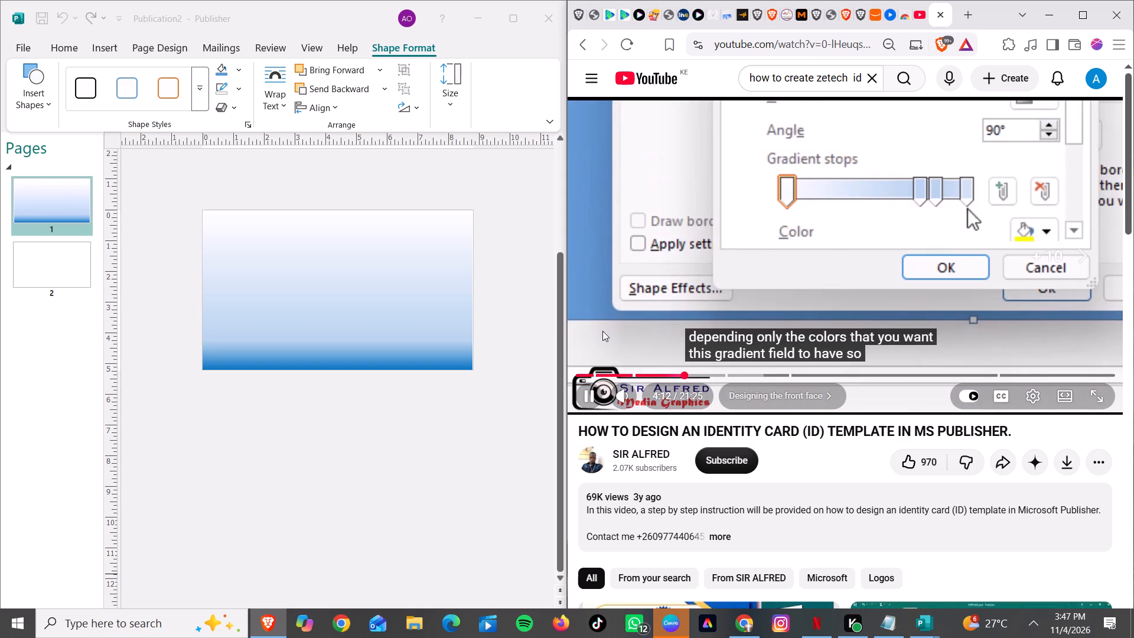
{"action": "key", "text": "Right"}
{"action": "key", "text": "Right"}
{"action": "key", "text": "Right"}
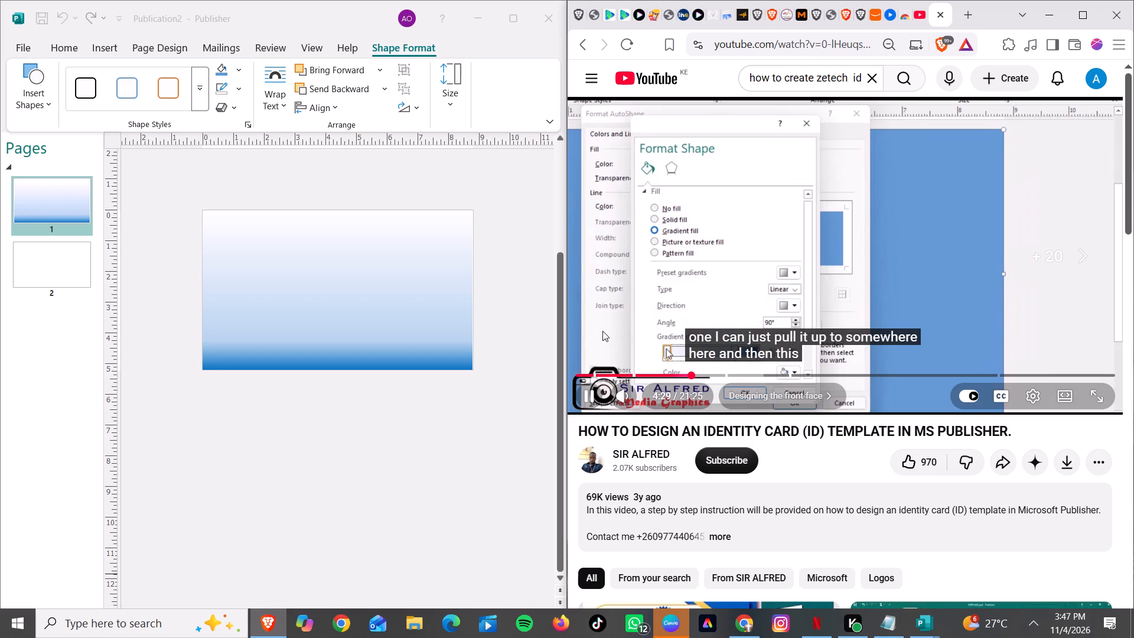
{"action": "key", "text": "Right"}
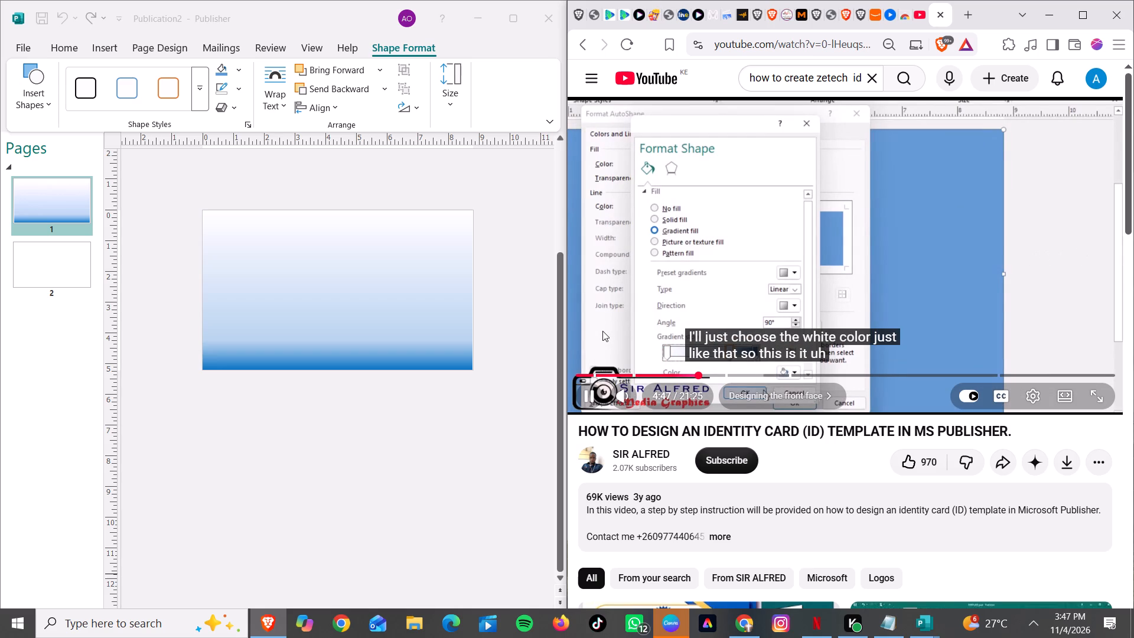
{"action": "key", "text": "Right"}
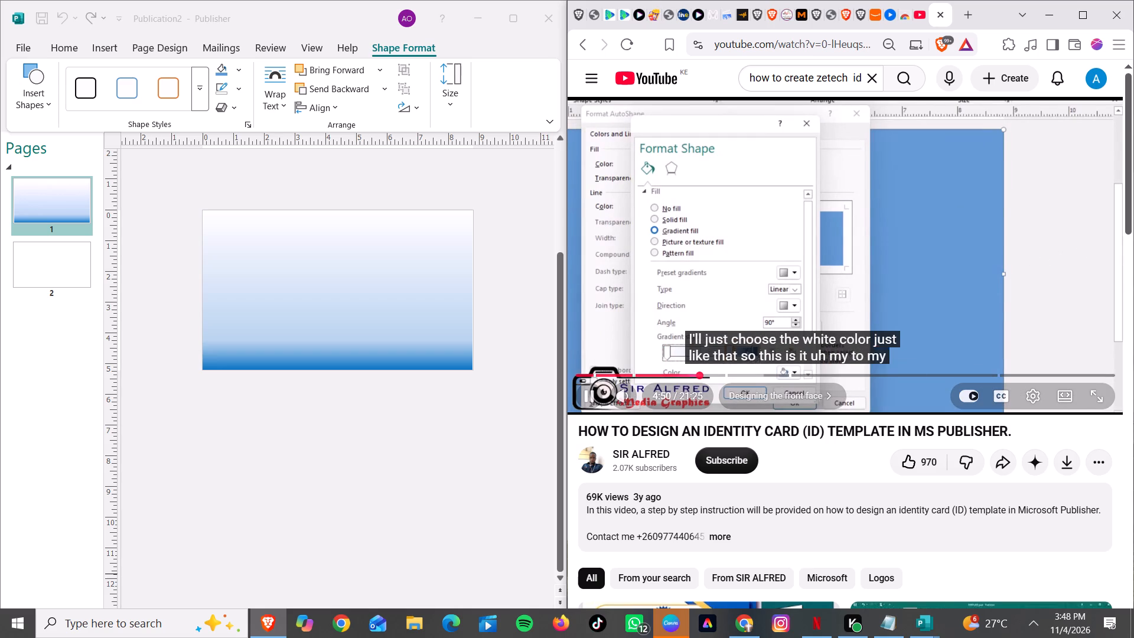
{"action": "key", "text": "Right"}
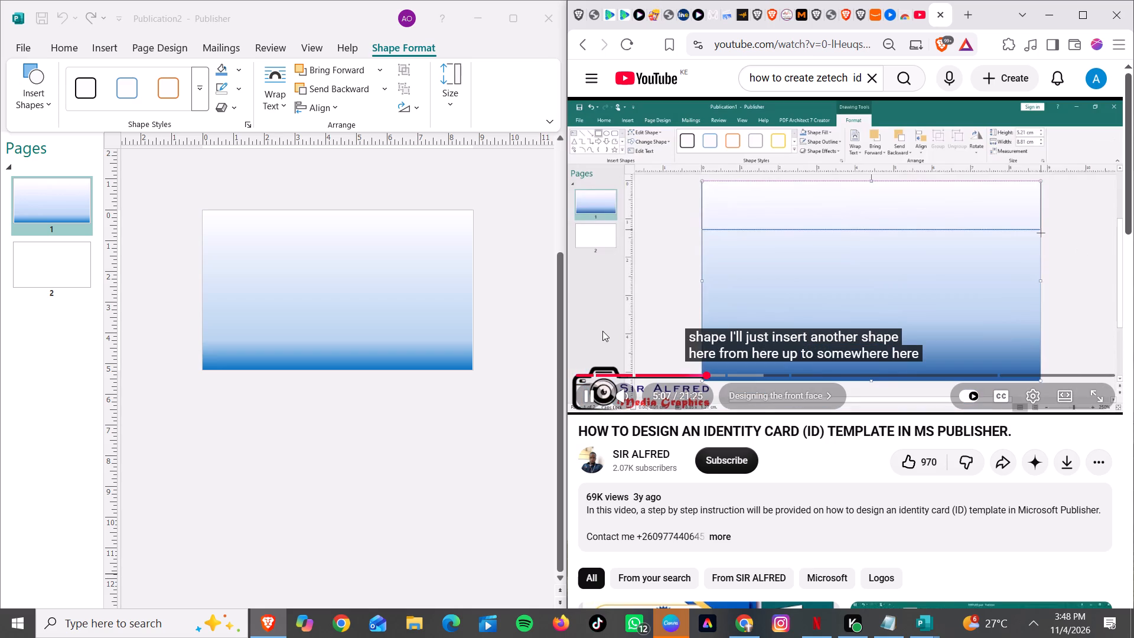
{"action": "key", "text": "Left"}
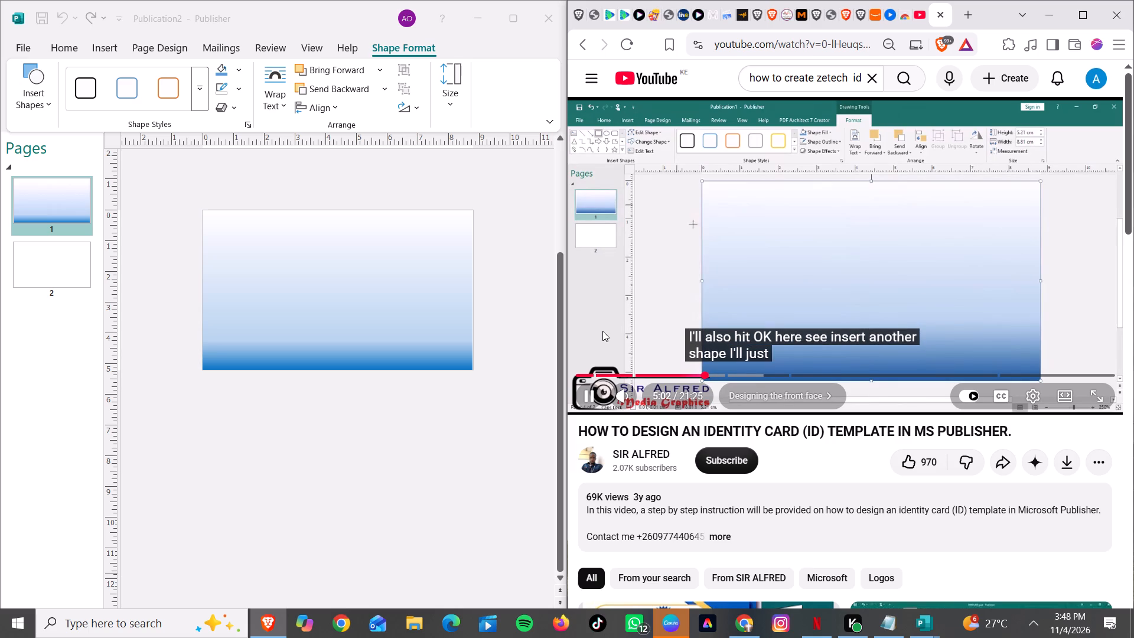
{"action": "key", "text": "Left"}
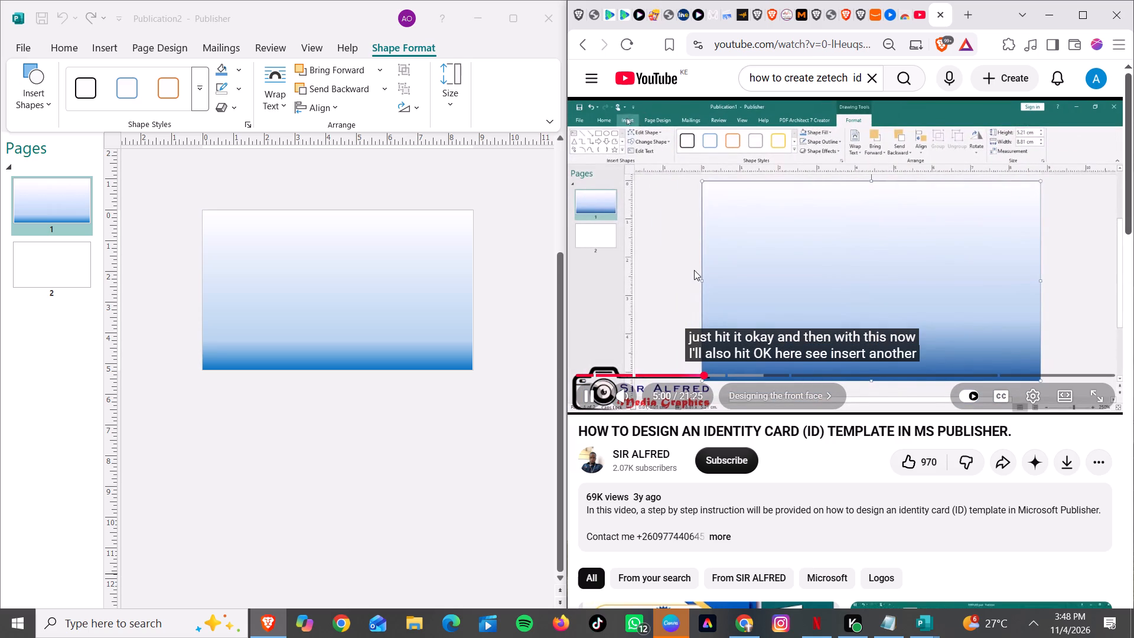
{"action": "key", "text": "space"}
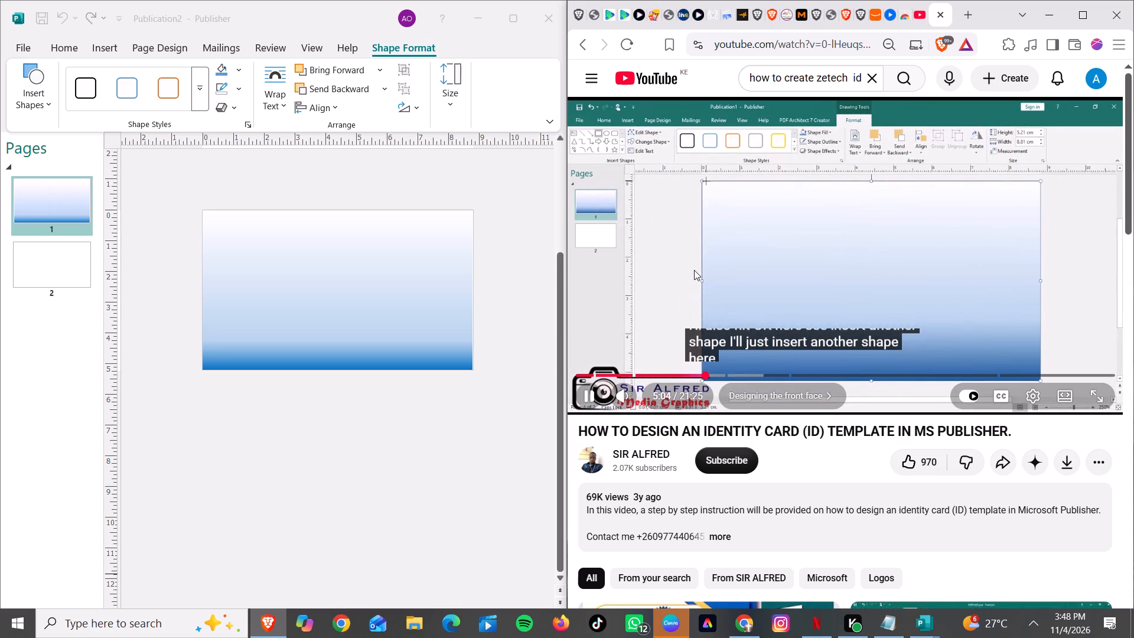
In Publisher, draw a rectangle about 1.6 cm tall across the card's full width at the top of page 1.
{"action": "left_click", "coordinate": [36, 105]}
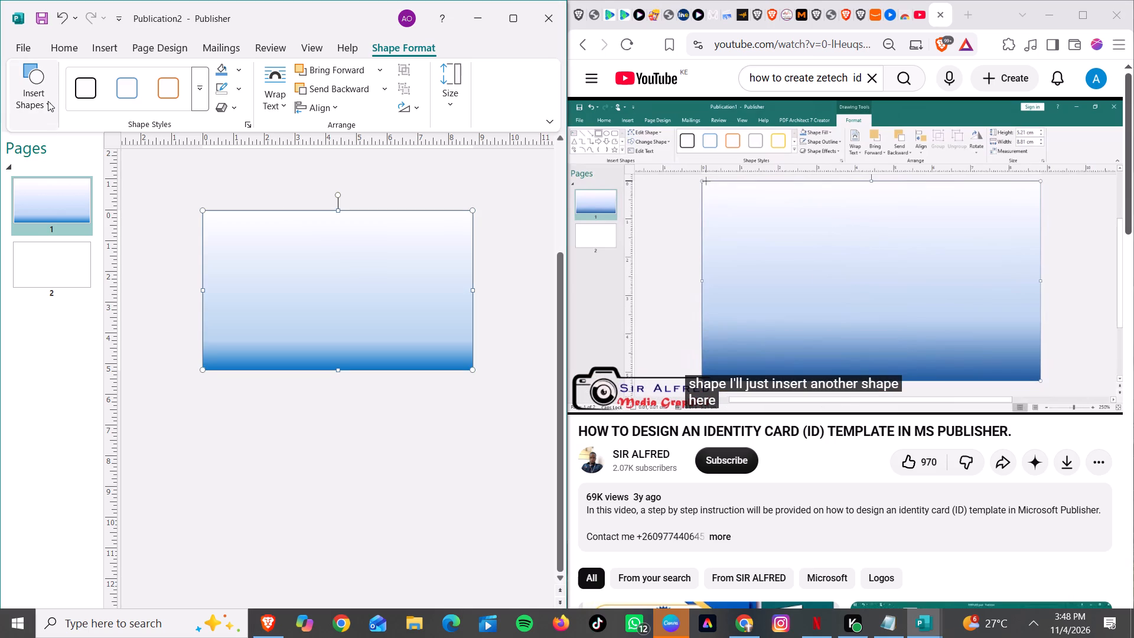
{"action": "left_click", "coordinate": [48, 101]}
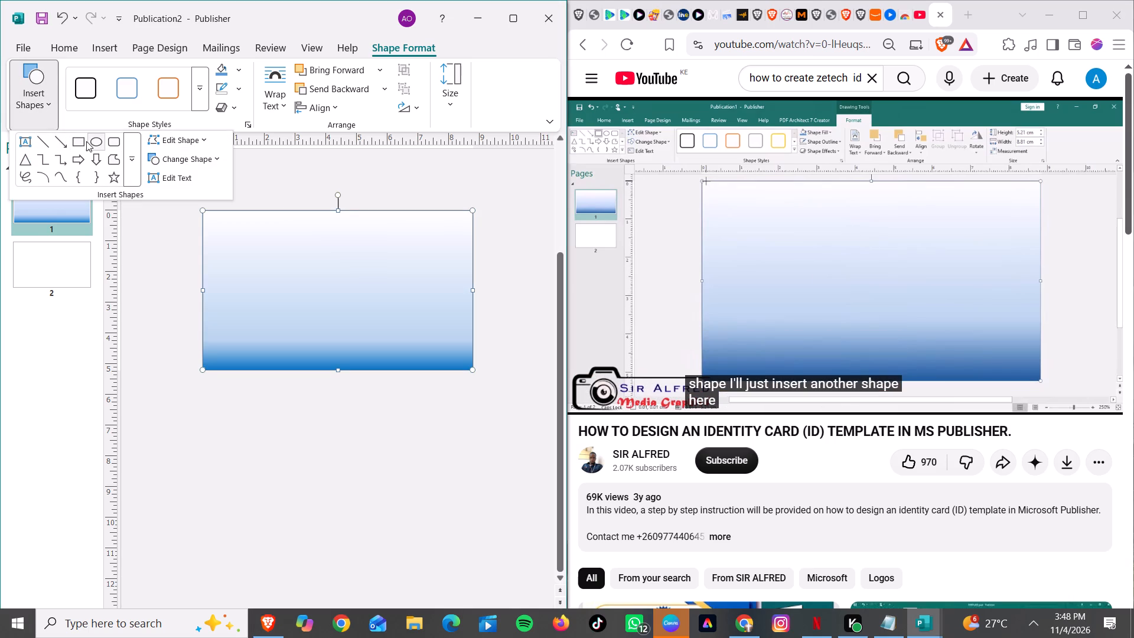
{"action": "left_click", "coordinate": [80, 140]}
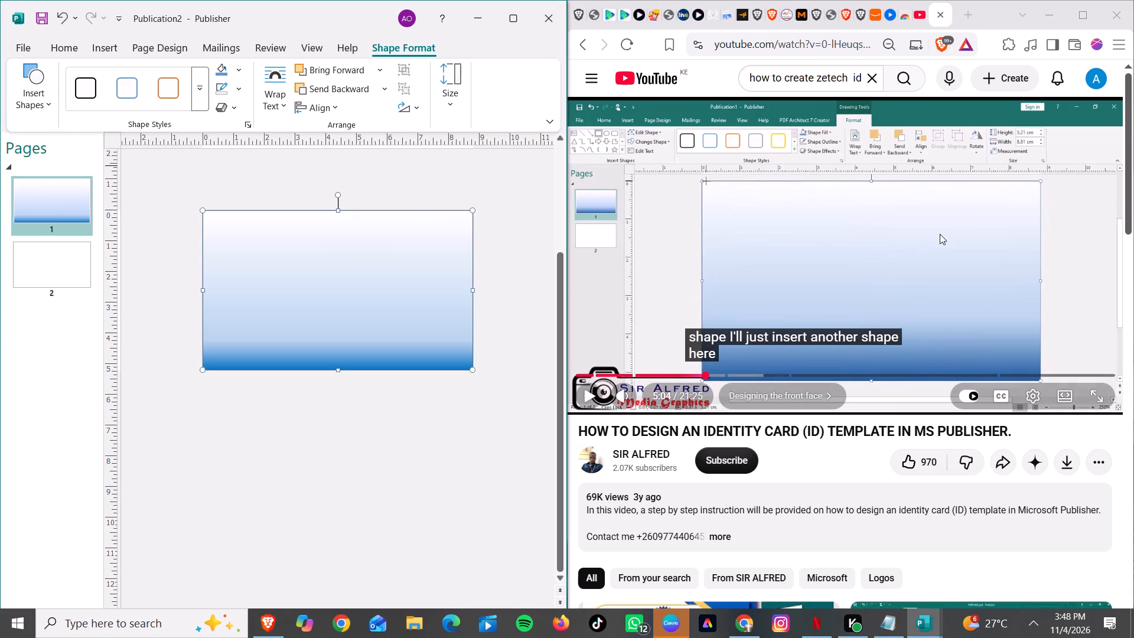
{"action": "left_click", "coordinate": [940, 234]}
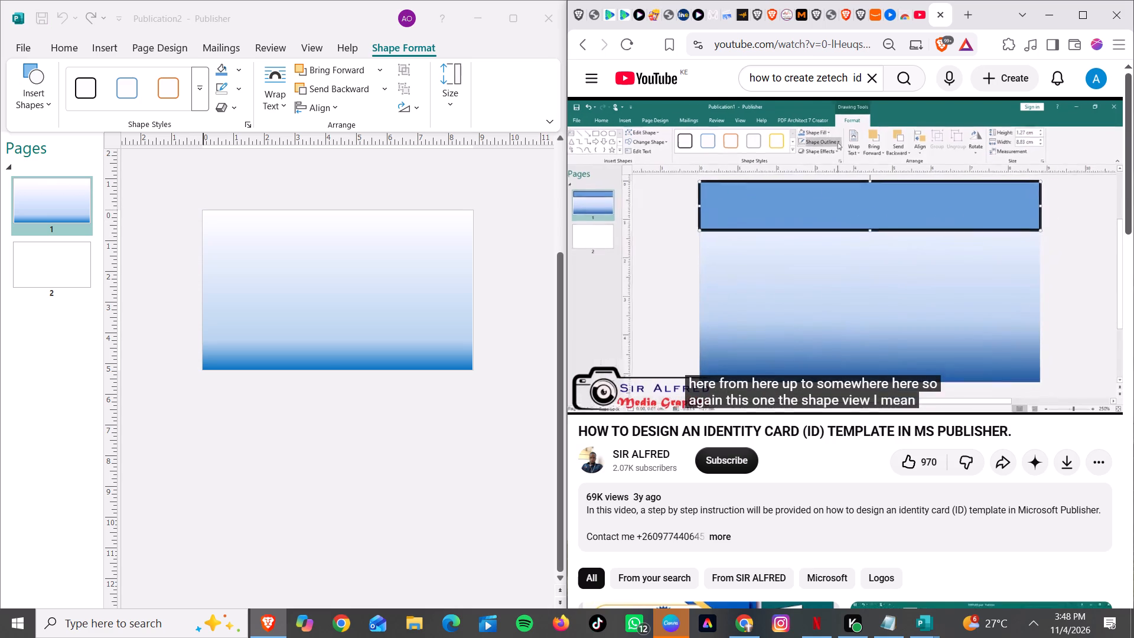
{"action": "left_click_drag", "start_coordinate": [203, 210], "coordinate": [473, 261]}
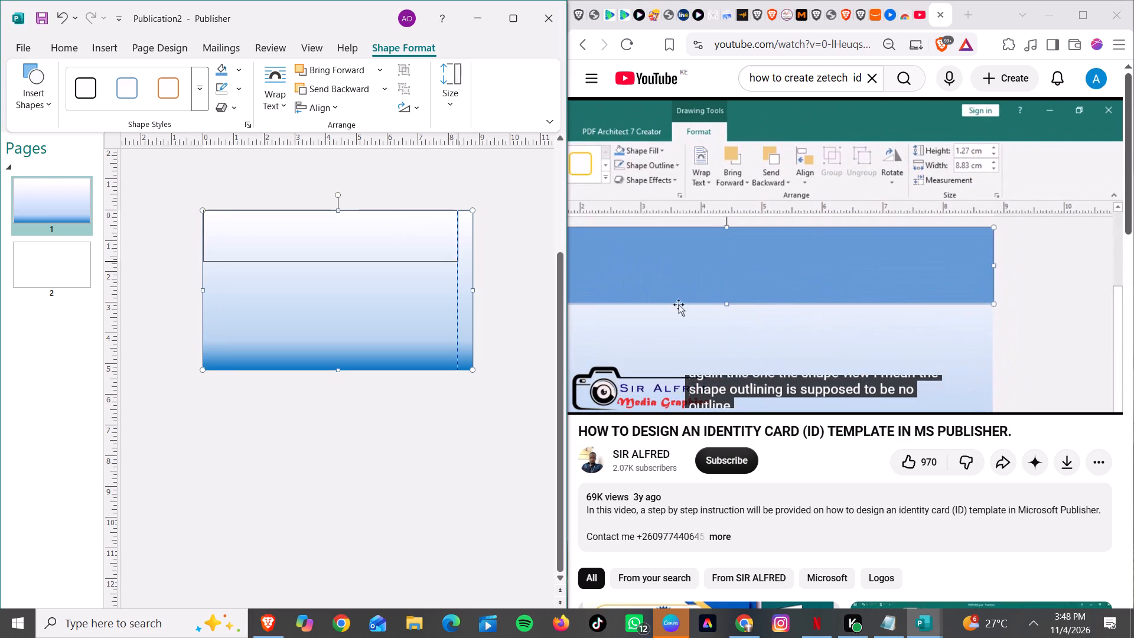
{"action": "left_click_drag", "start_coordinate": [473, 261], "coordinate": [471, 258]}
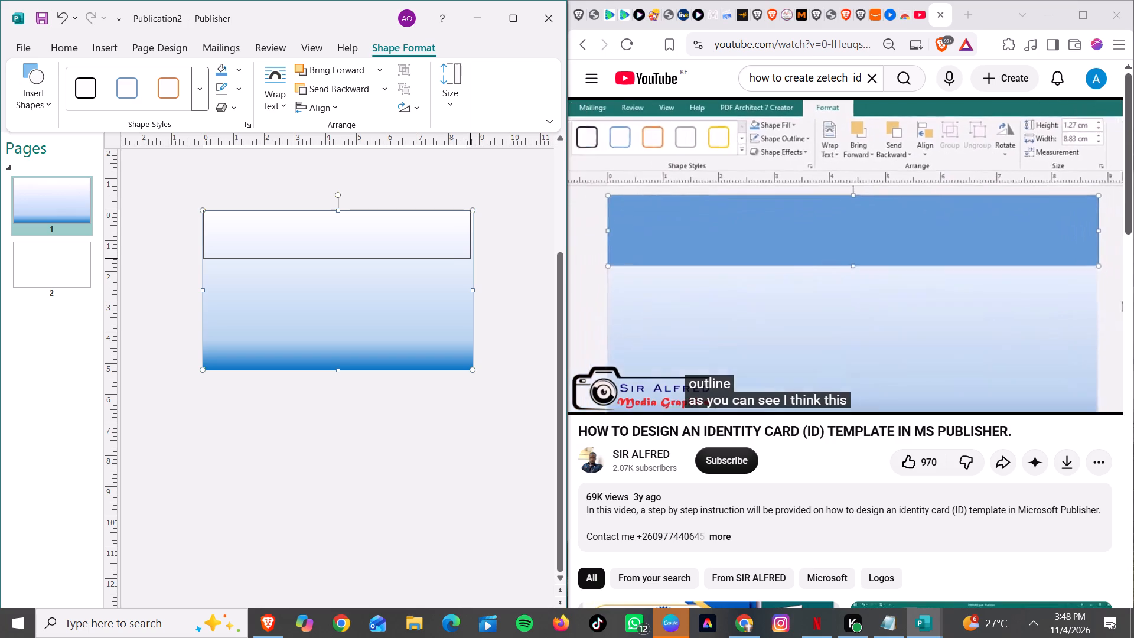
{"action": "left_click_drag", "start_coordinate": [471, 258], "coordinate": [468, 258]}
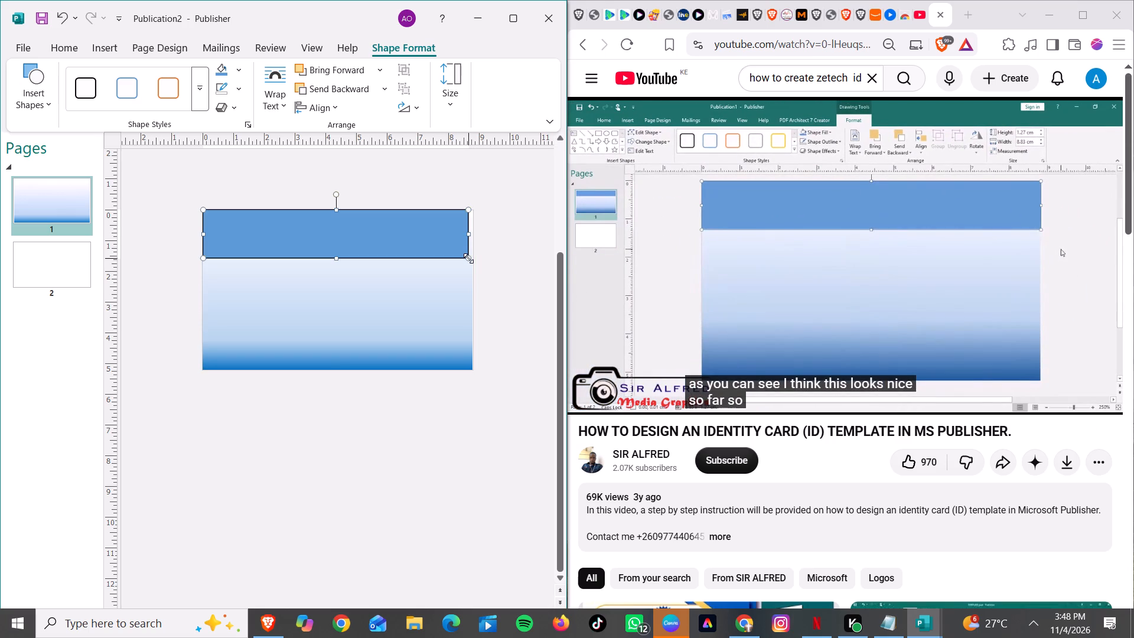
{"action": "left_click", "coordinate": [468, 235]}
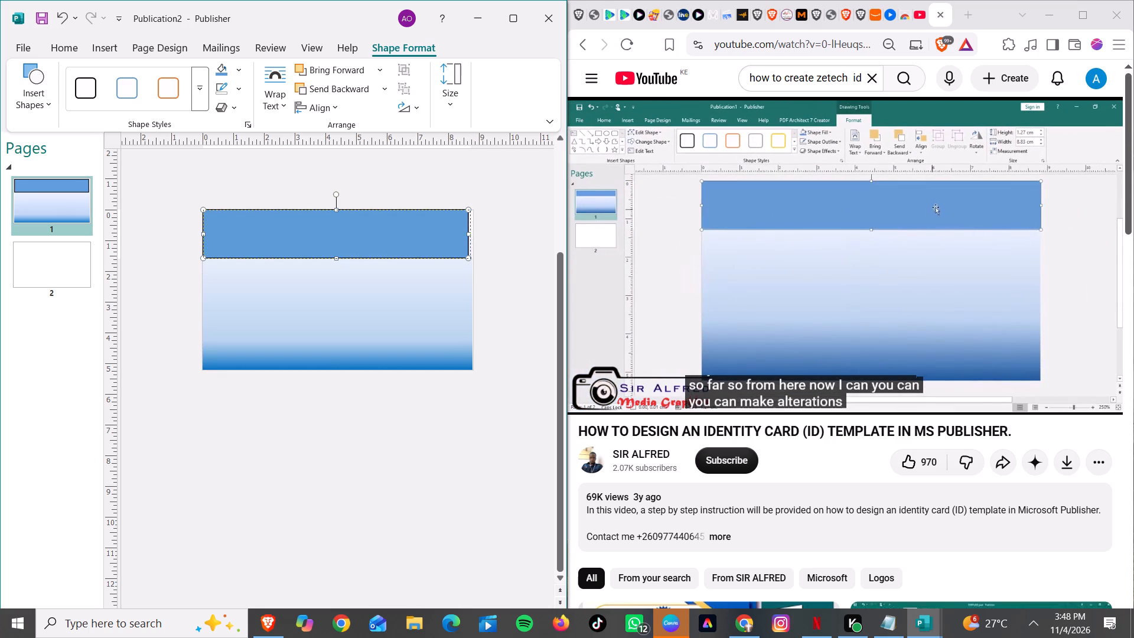
Set the top rectangle to No Outline.
{"action": "left_click", "coordinate": [926, 251]}
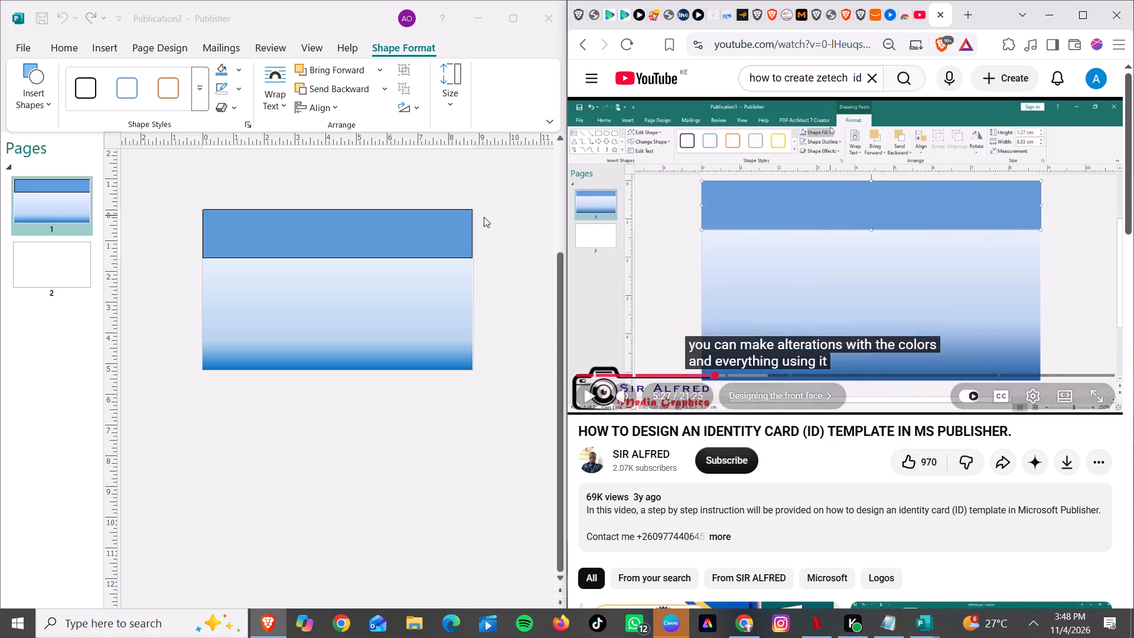
{"action": "left_click", "coordinate": [237, 93]}
{"action": "left_click", "coordinate": [238, 91]}
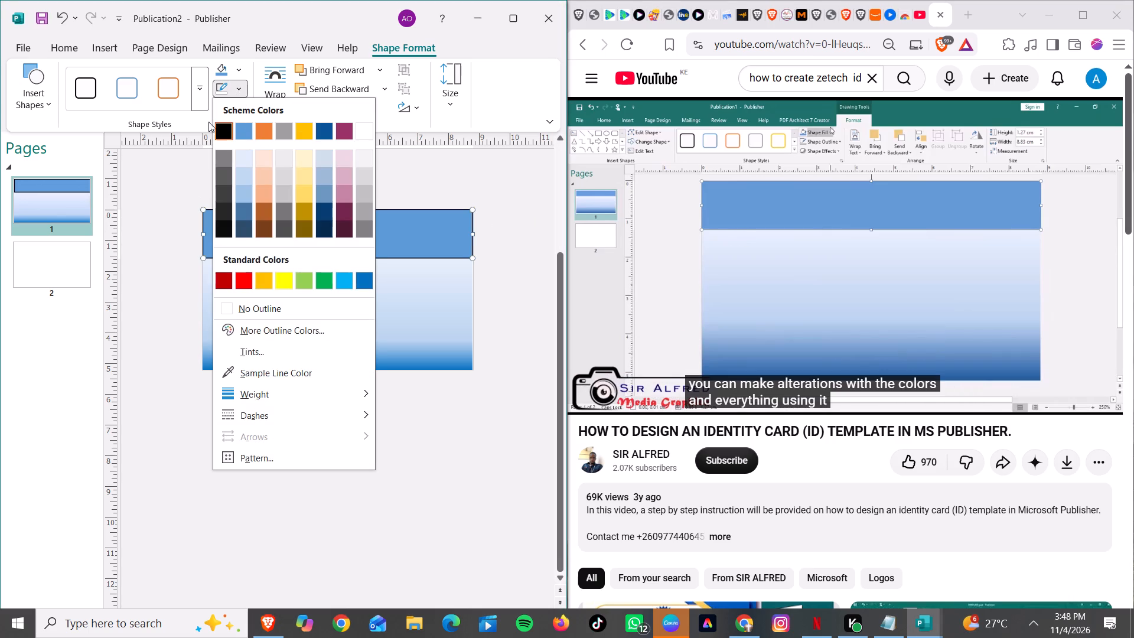
{"action": "left_click_drag", "start_coordinate": [140, 179], "coordinate": [240, 73]}
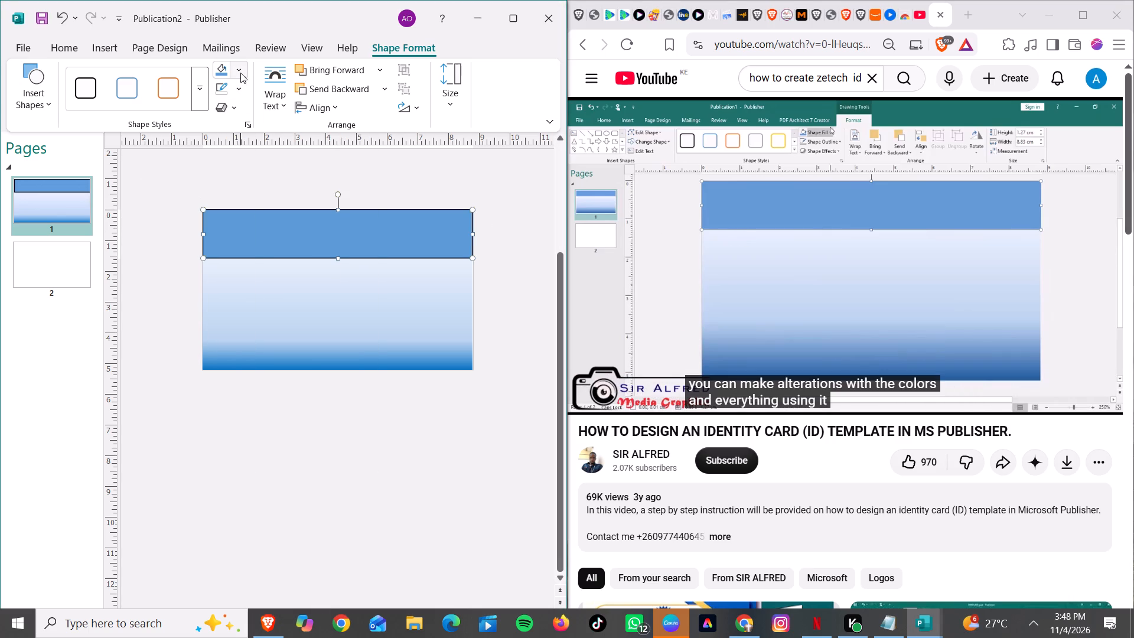
{"action": "left_click_drag", "start_coordinate": [240, 73], "coordinate": [236, 88]}
{"action": "left_click", "coordinate": [236, 88]}
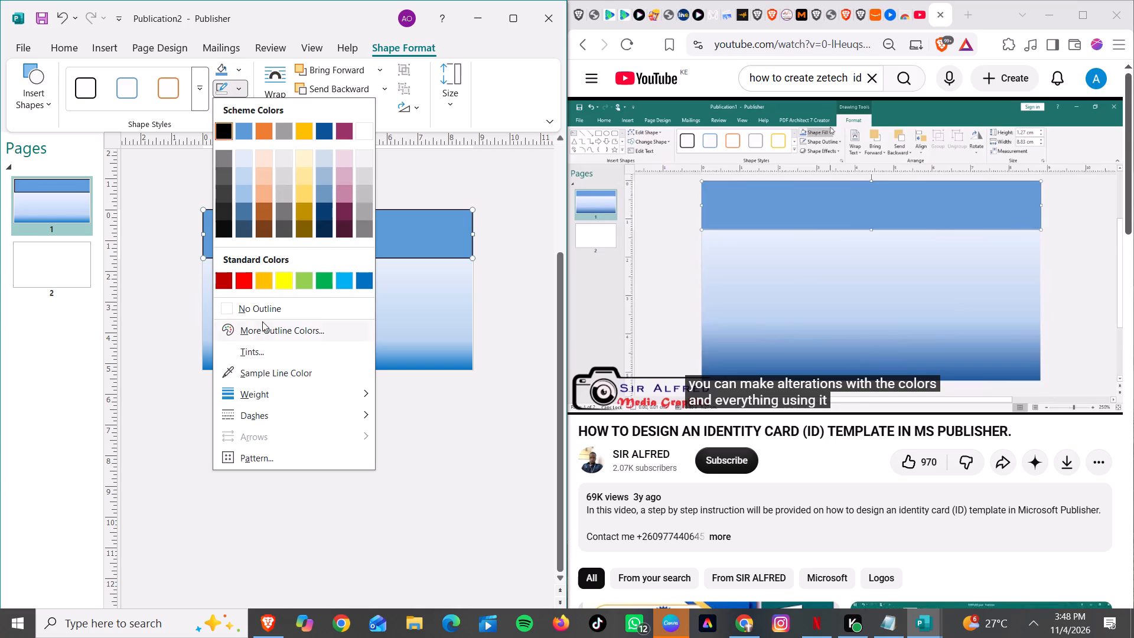
{"action": "left_click", "coordinate": [255, 310]}
{"action": "left_click", "coordinate": [167, 304]}
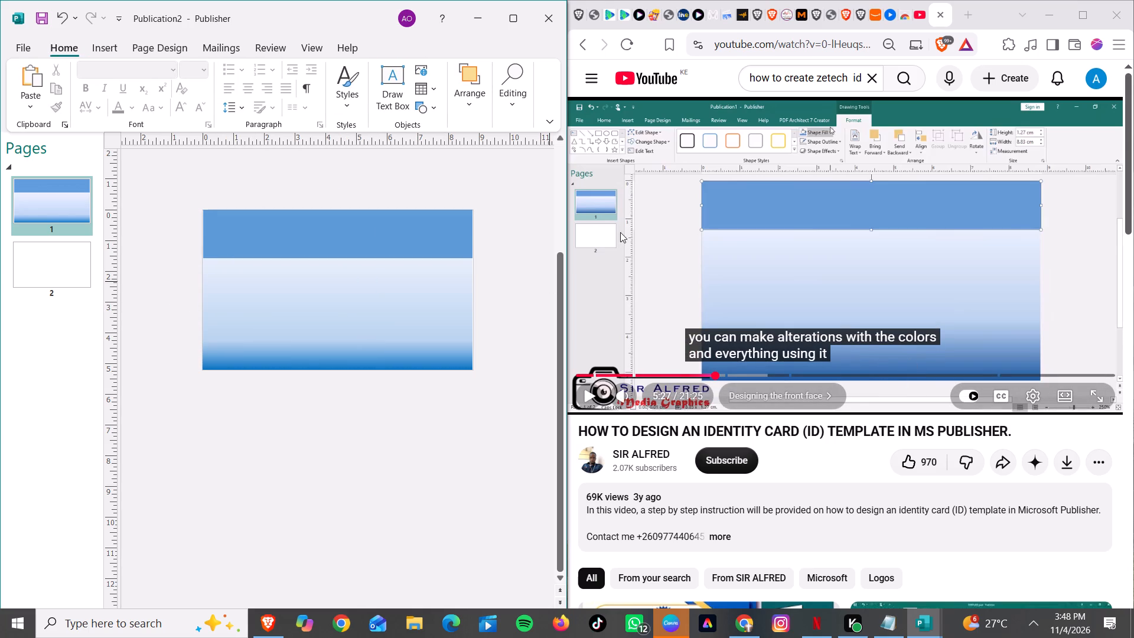
Open the fill colour options for the top rectangle.
{"action": "left_click", "coordinate": [264, 252]}
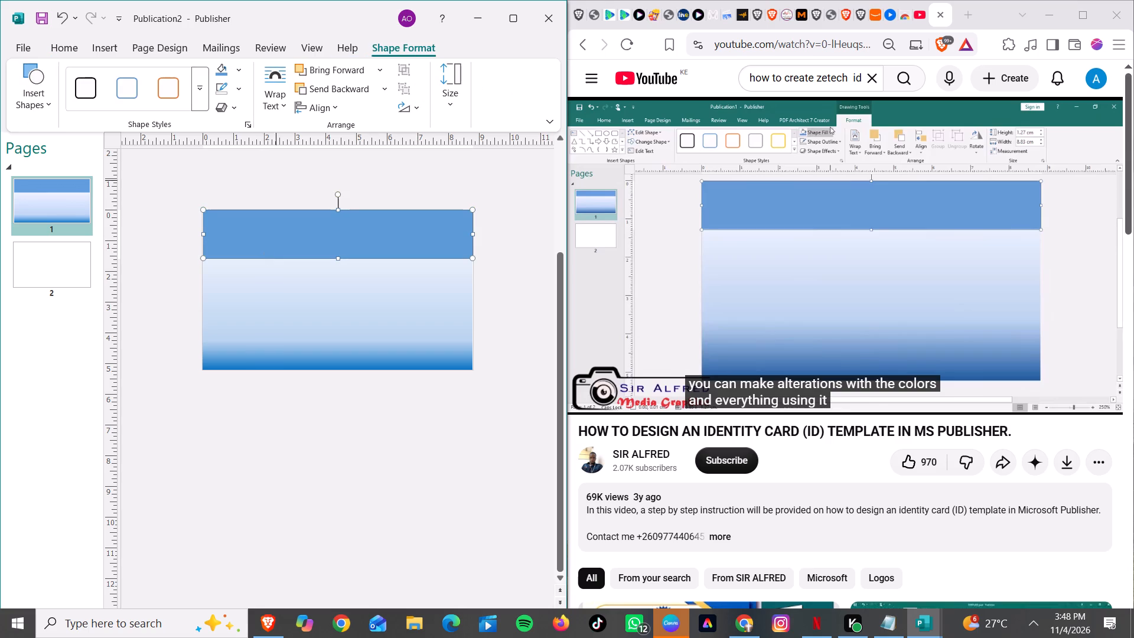
{"action": "left_click", "coordinate": [237, 72]}
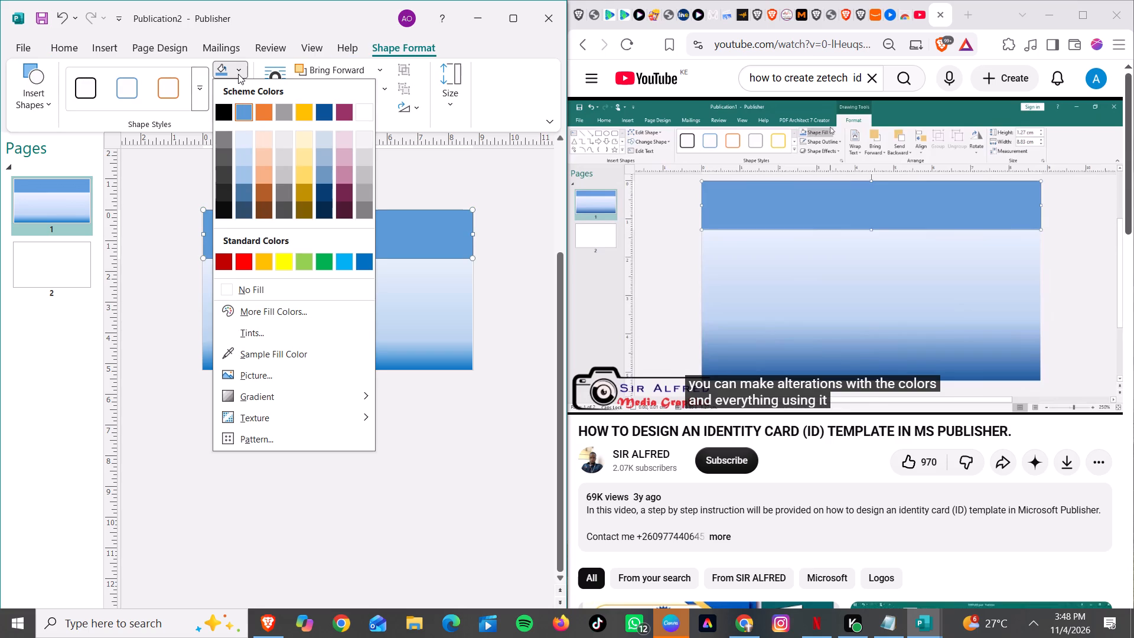
Follow the tutorial section on adding the coat of arms and logo images to the card's front face.
{"action": "left_click", "coordinate": [869, 237]}
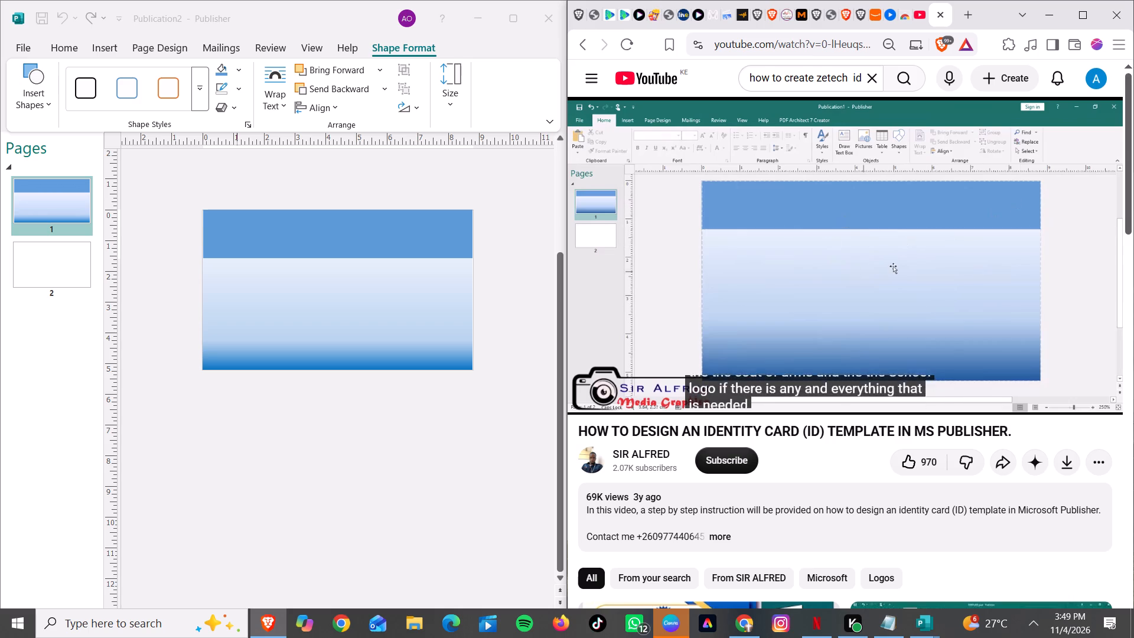
{"action": "left_click", "coordinate": [636, 294]}
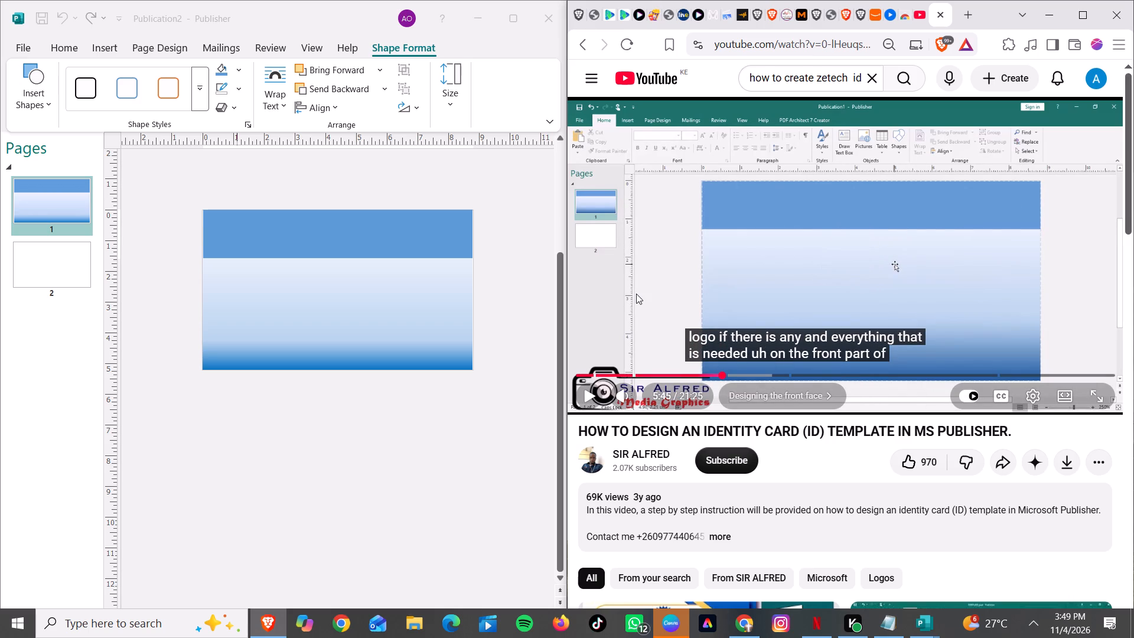
{"action": "key", "text": "space"}
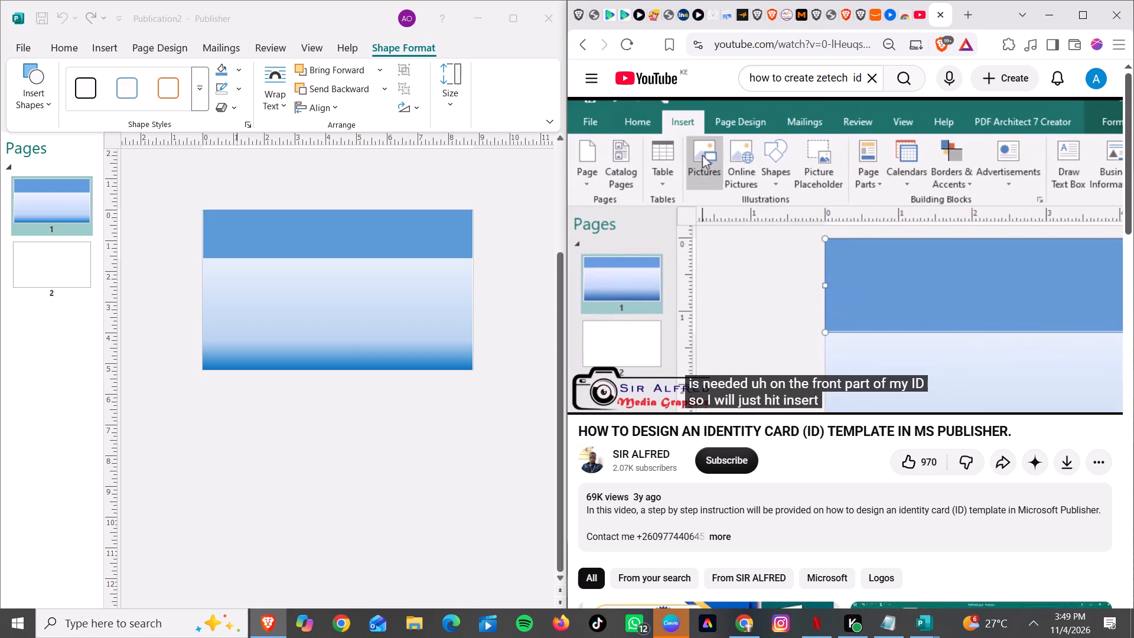
{"action": "scroll", "coordinate": [636, 294], "scroll_direction": "up", "scroll_amount": 3, "text": "ctrl"}
{"action": "scroll", "coordinate": [636, 294], "scroll_direction": "down", "scroll_amount": 5, "text": "ctrl"}
{"action": "scroll", "coordinate": [636, 294], "scroll_direction": "up", "scroll_amount": 1, "text": "ctrl"}
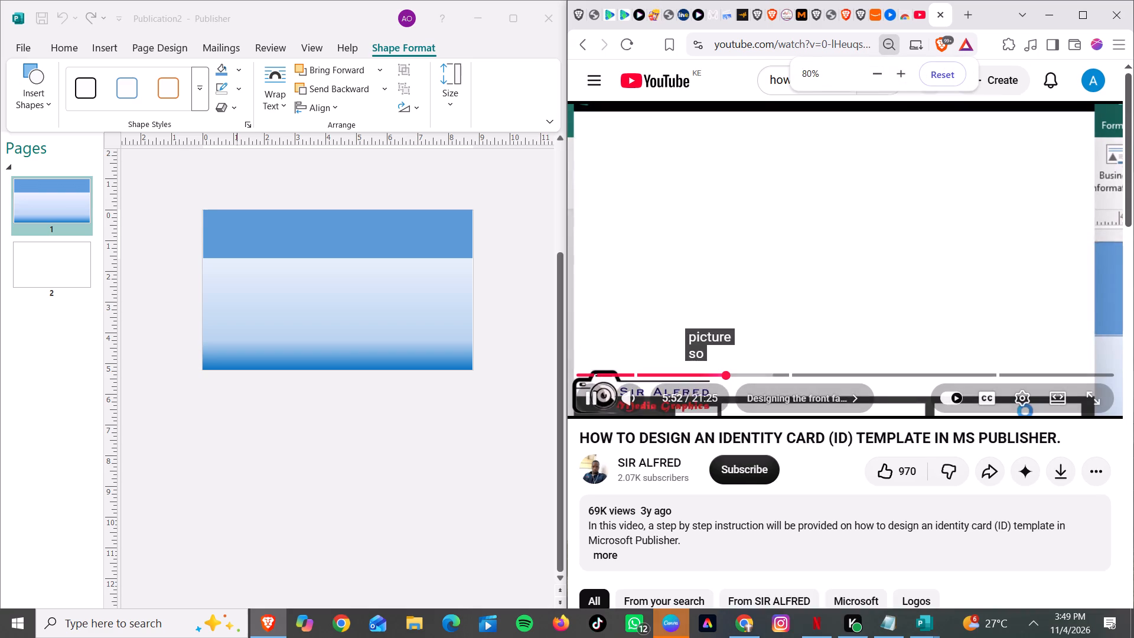
{"action": "scroll", "coordinate": [636, 294], "scroll_direction": "up", "scroll_amount": 1, "text": "ctrl"}
{"action": "scroll", "coordinate": [636, 294], "scroll_direction": "down", "scroll_amount": 5, "text": "ctrl"}
{"action": "scroll", "coordinate": [636, 294], "scroll_direction": "up", "scroll_amount": 3, "text": "ctrl"}
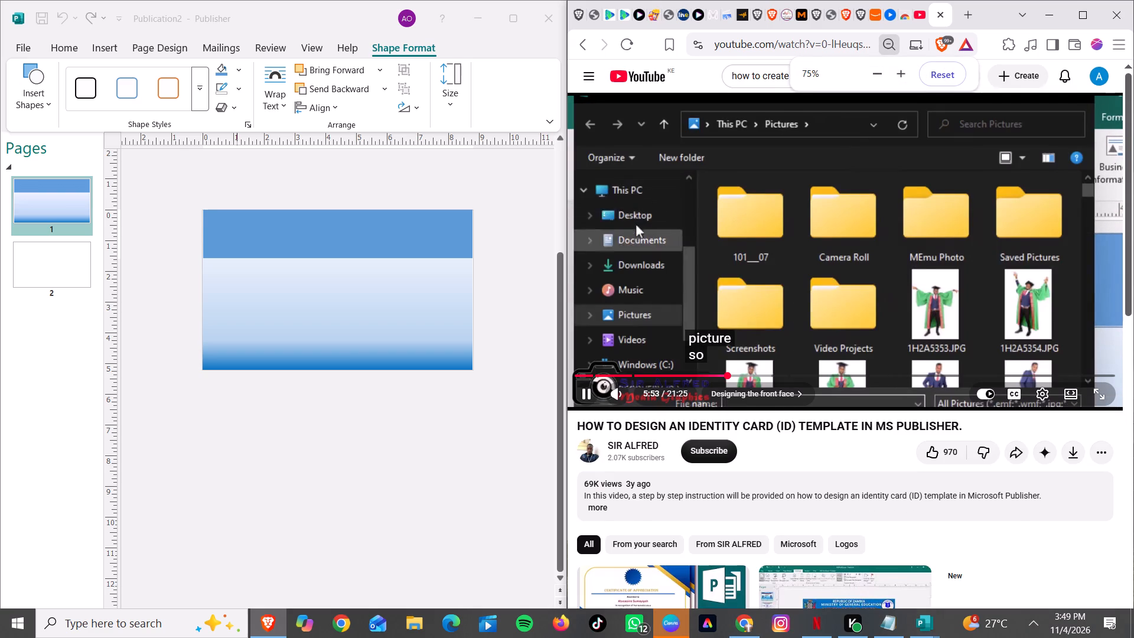
{"action": "scroll", "coordinate": [636, 294], "scroll_direction": "up", "scroll_amount": 5, "text": "ctrl"}
{"action": "scroll", "coordinate": [636, 294], "scroll_direction": "down", "scroll_amount": 4, "text": "ctrl"}
{"action": "scroll", "coordinate": [636, 294], "scroll_direction": "up", "scroll_amount": 4, "text": "ctrl"}
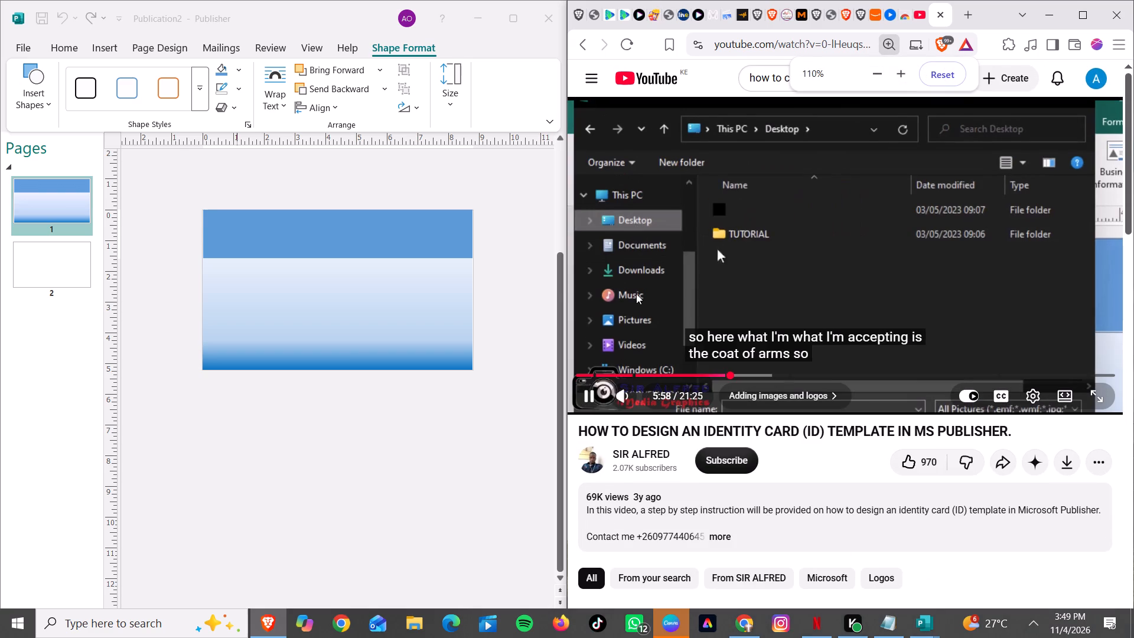
{"action": "scroll", "coordinate": [636, 294], "scroll_direction": "up", "scroll_amount": 2, "text": "ctrl"}
{"action": "scroll", "coordinate": [636, 294], "scroll_direction": "down", "scroll_amount": 3, "text": "ctrl"}
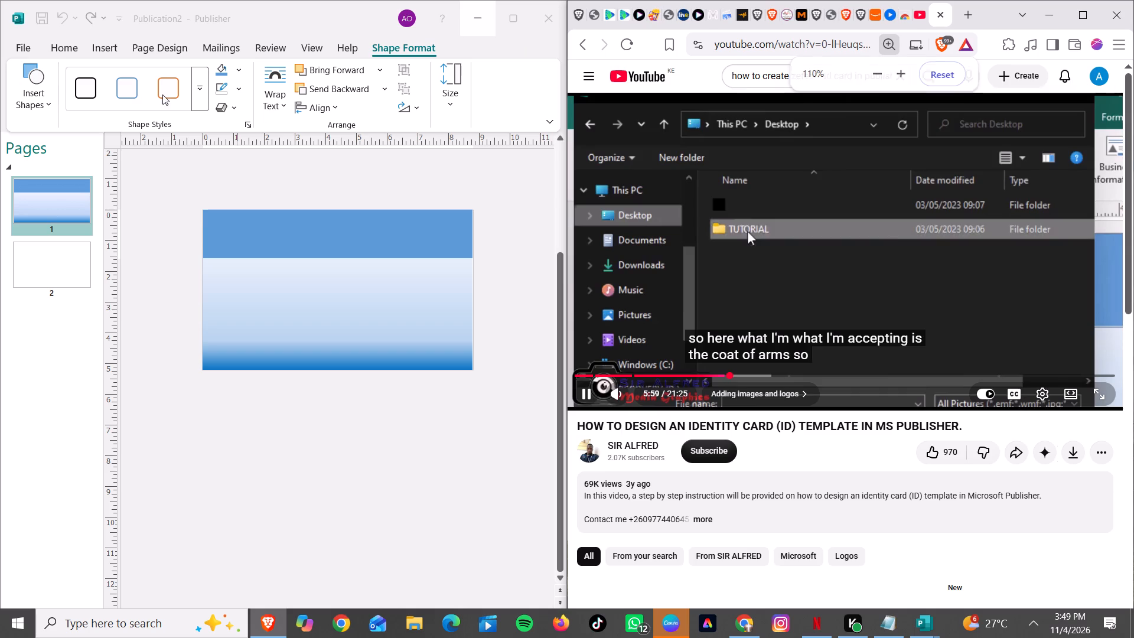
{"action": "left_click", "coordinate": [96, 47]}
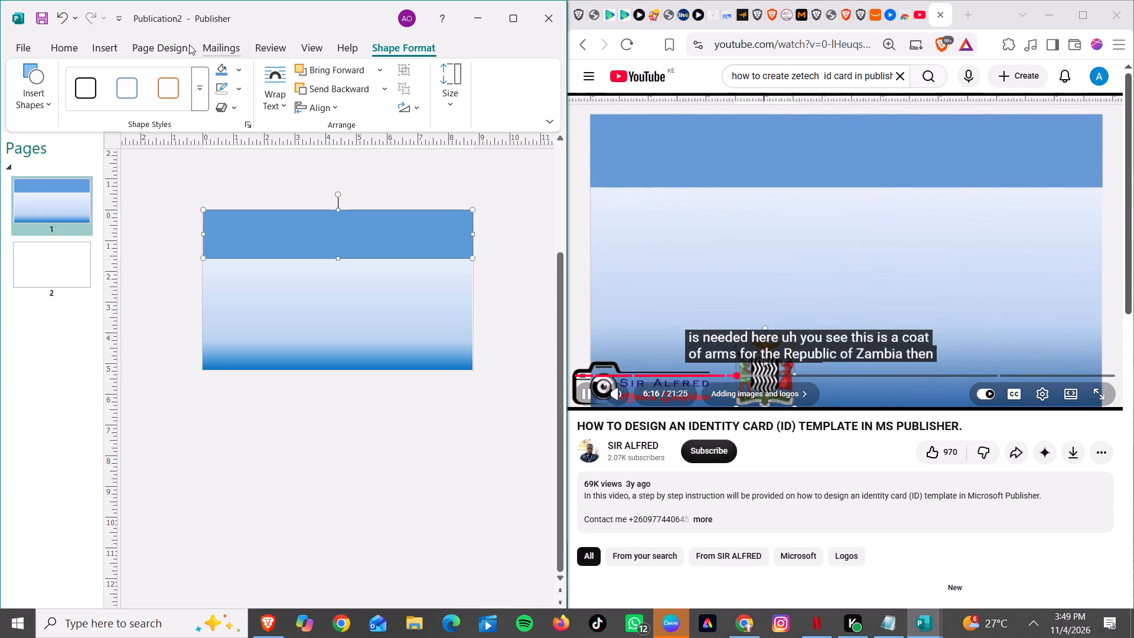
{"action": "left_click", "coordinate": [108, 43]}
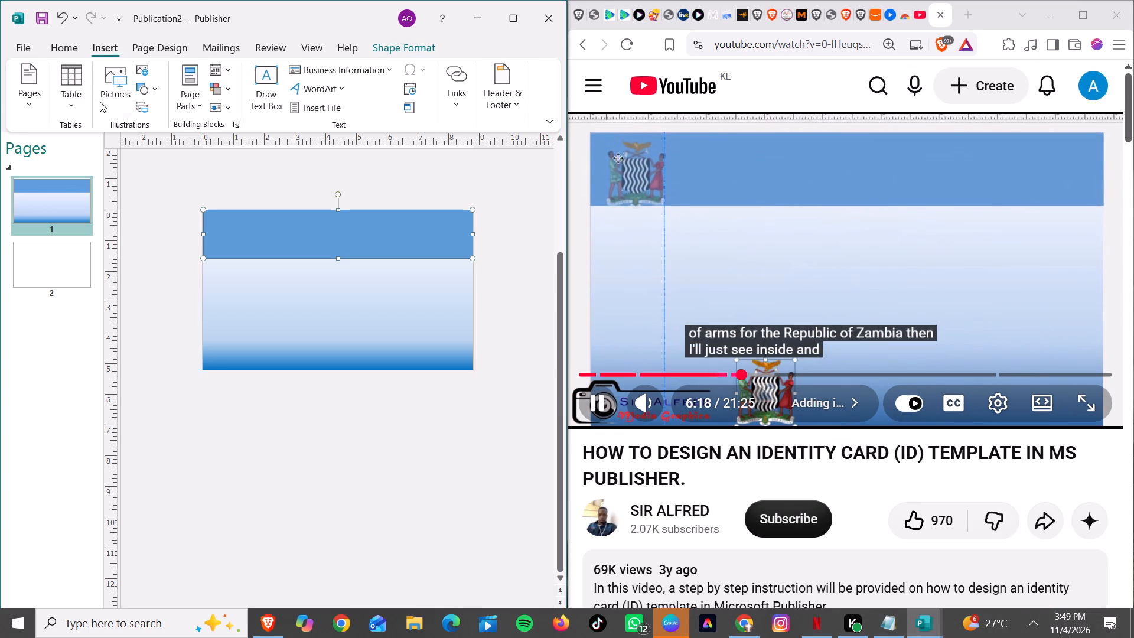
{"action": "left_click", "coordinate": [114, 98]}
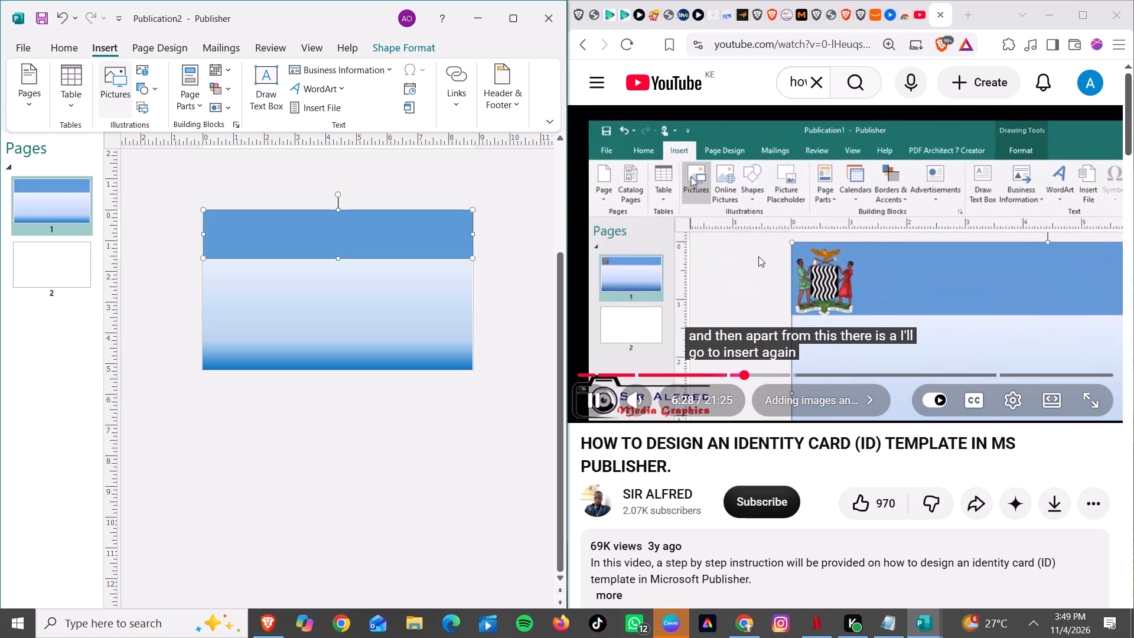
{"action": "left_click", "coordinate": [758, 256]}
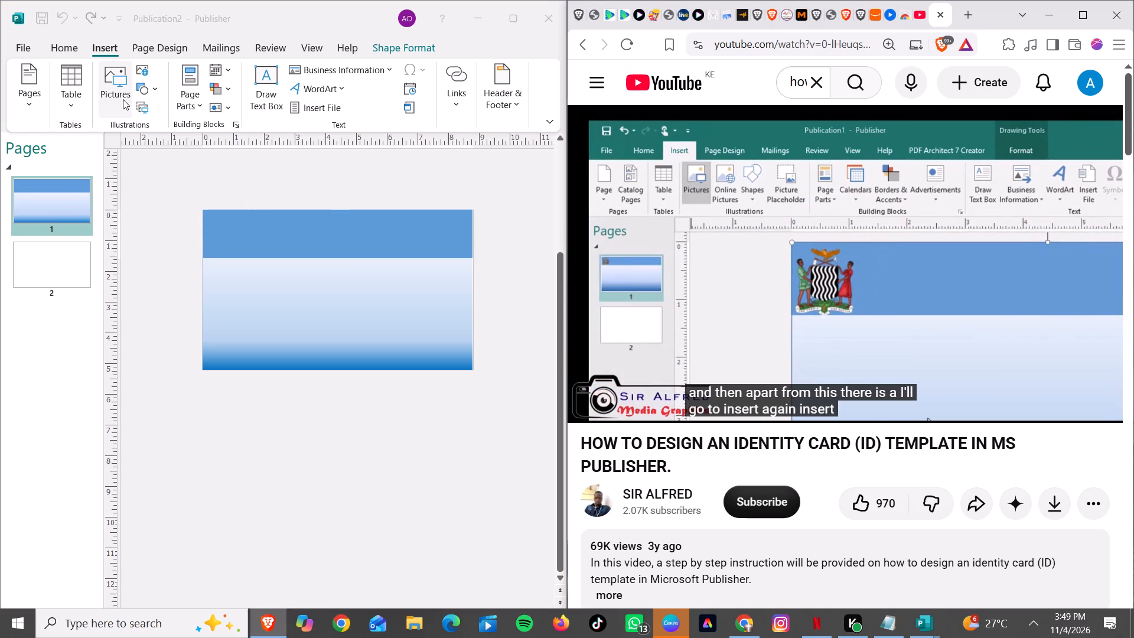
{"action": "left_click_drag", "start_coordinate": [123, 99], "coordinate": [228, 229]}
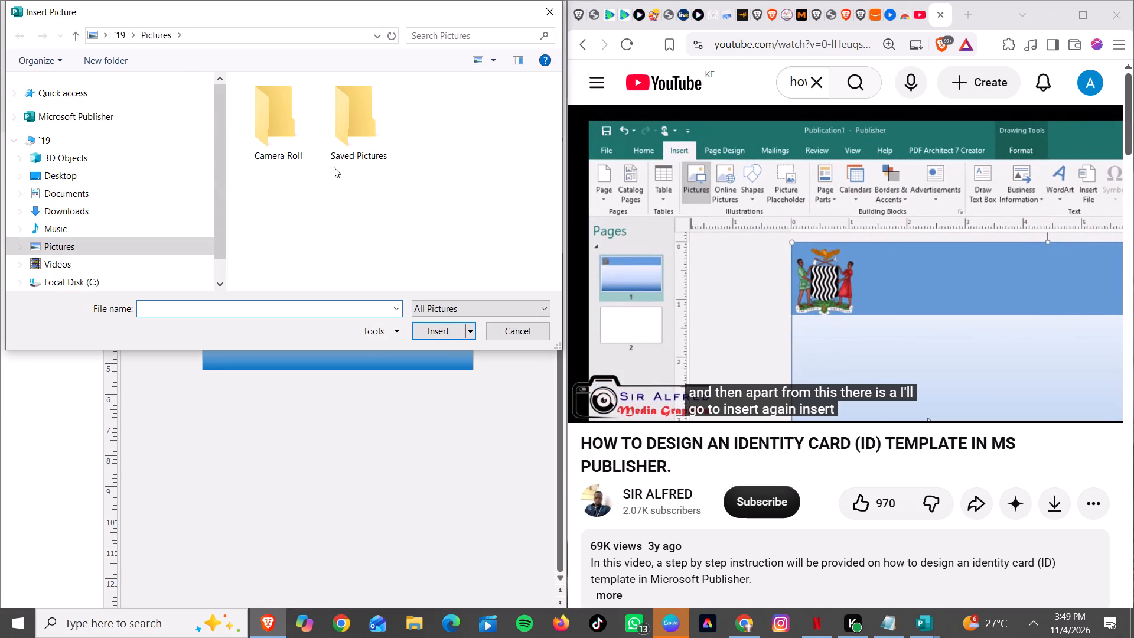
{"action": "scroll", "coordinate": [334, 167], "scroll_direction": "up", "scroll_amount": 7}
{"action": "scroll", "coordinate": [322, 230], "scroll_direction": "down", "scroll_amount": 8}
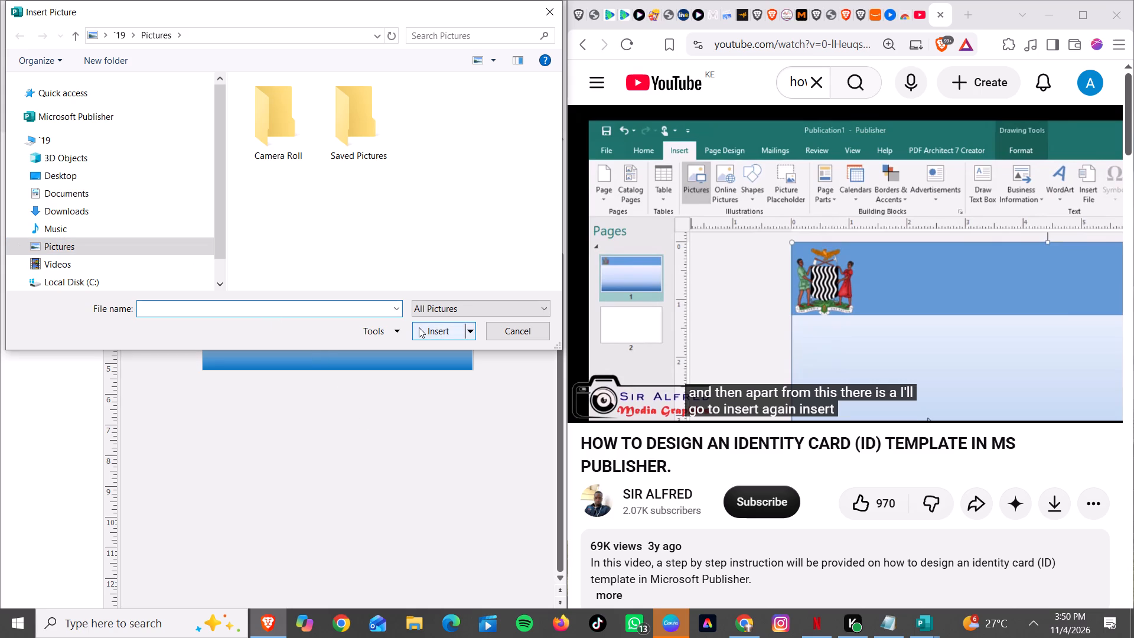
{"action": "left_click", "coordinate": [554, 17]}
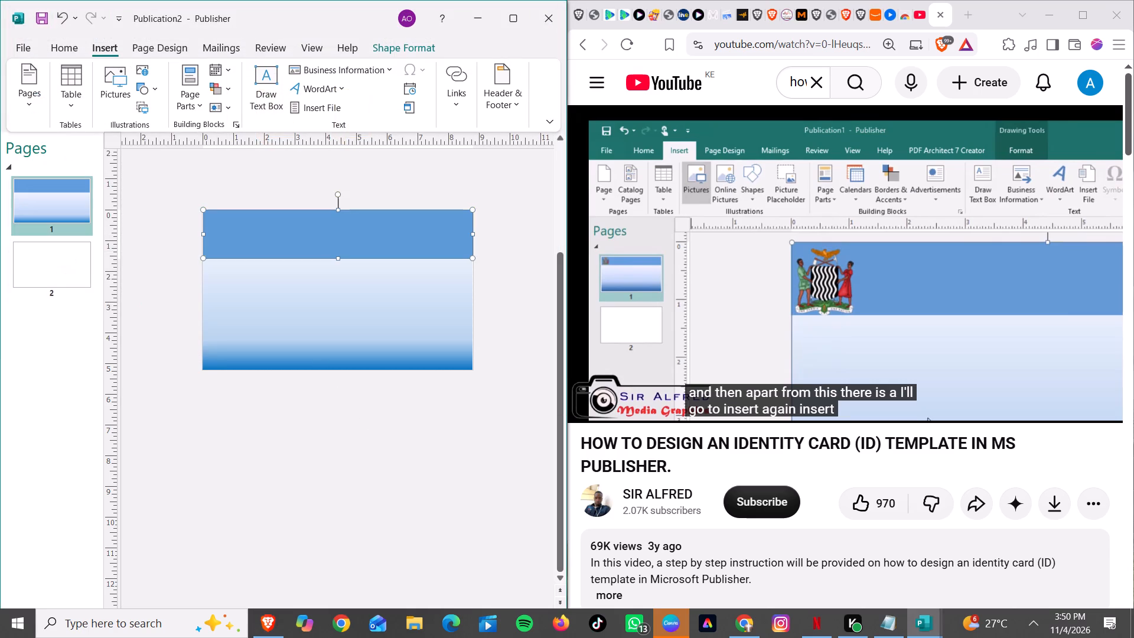
Delete the solid blue header rectangle from the top of the card on page 1.
{"action": "left_click", "coordinate": [359, 324]}
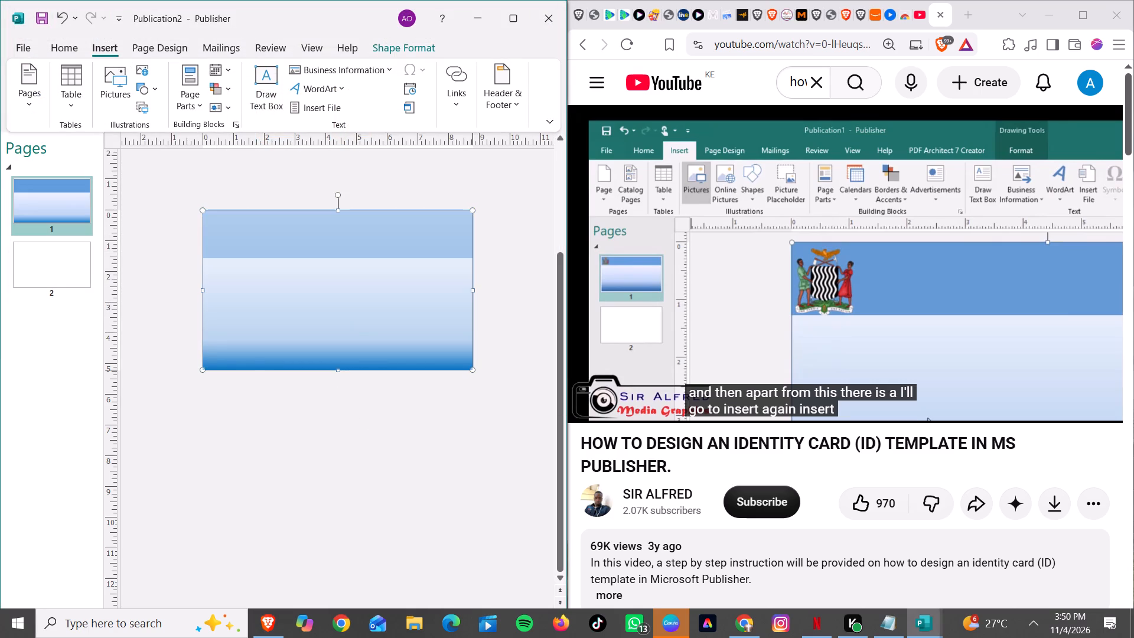
{"action": "right_click", "coordinate": [363, 315]}
{"action": "left_click", "coordinate": [319, 282]}
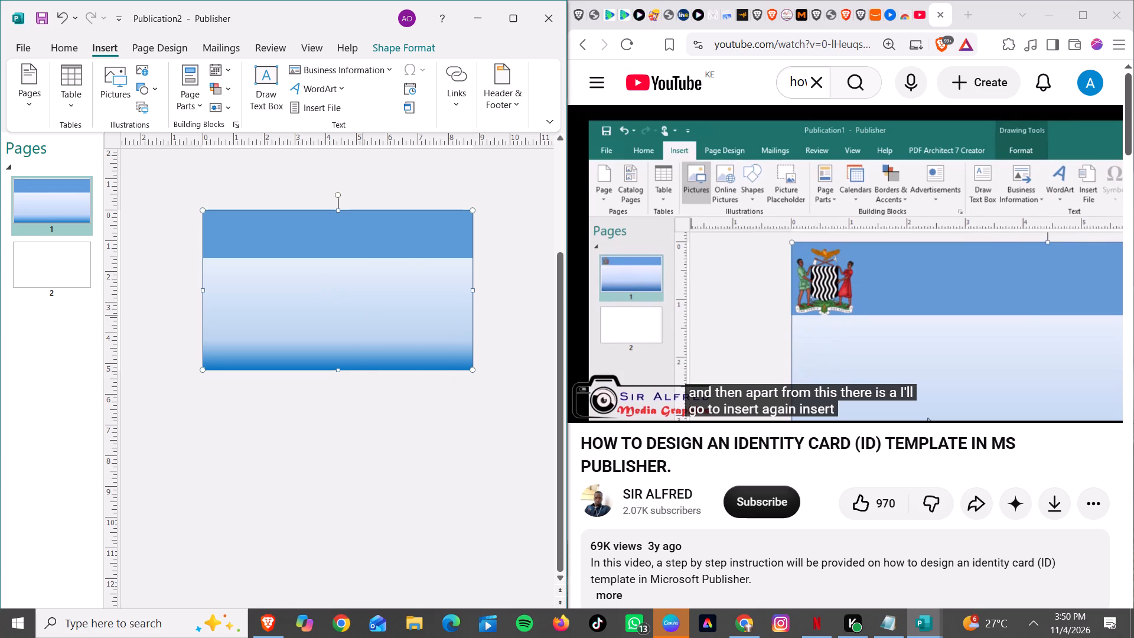
{"action": "right_click", "coordinate": [319, 282]}
{"action": "right_click", "coordinate": [319, 282]}
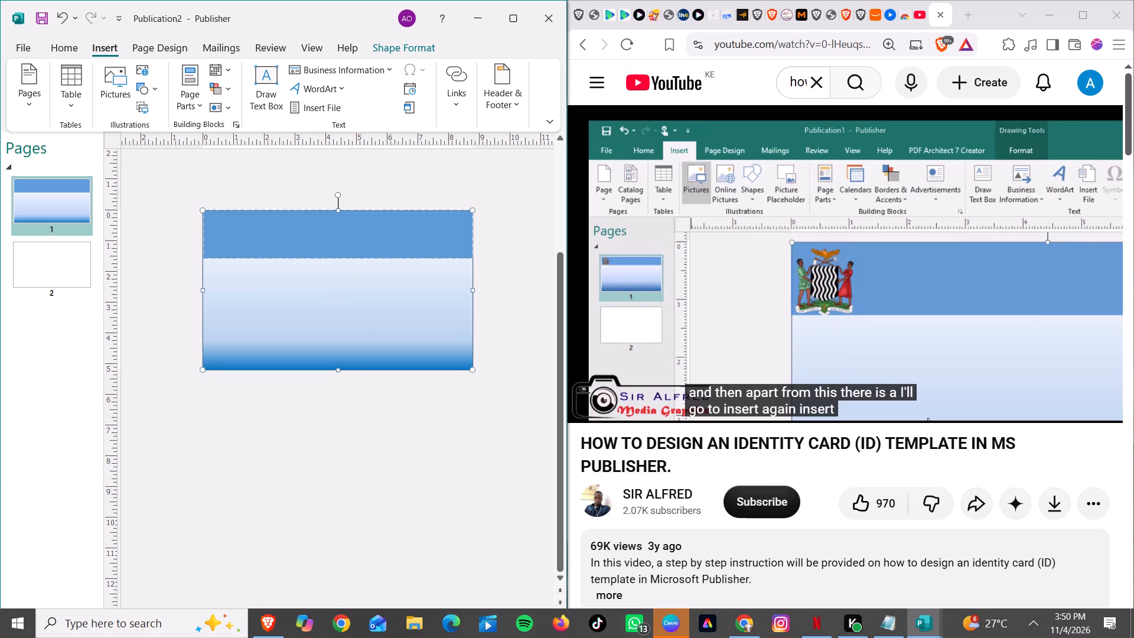
{"action": "left_click", "coordinate": [301, 245]}
{"action": "right_click", "coordinate": [301, 245]}
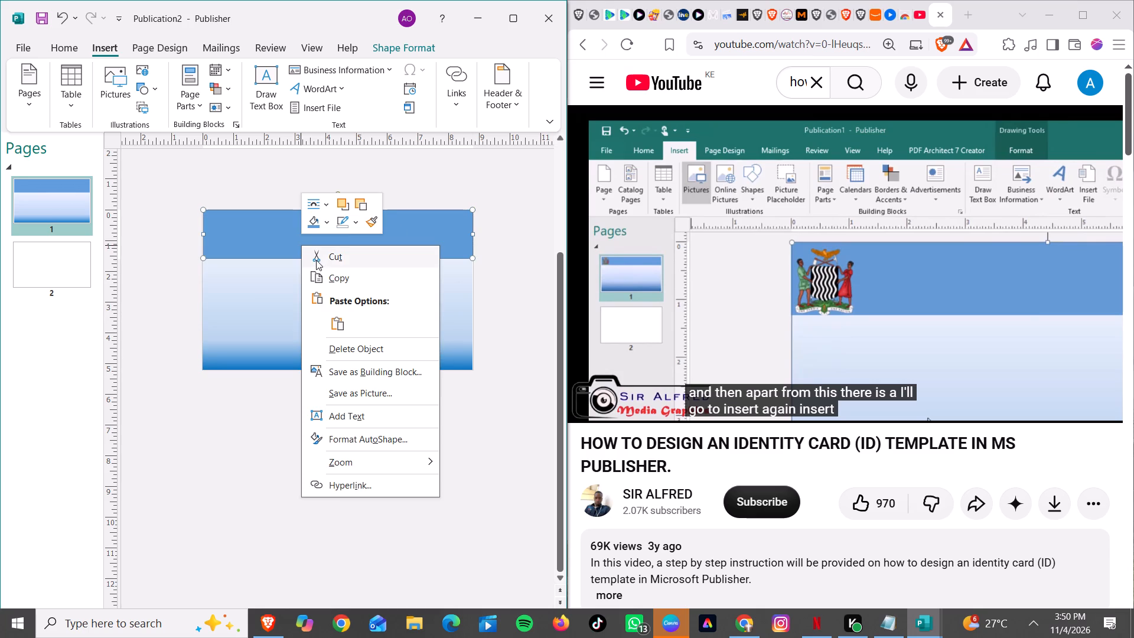
{"action": "left_click", "coordinate": [343, 353]}
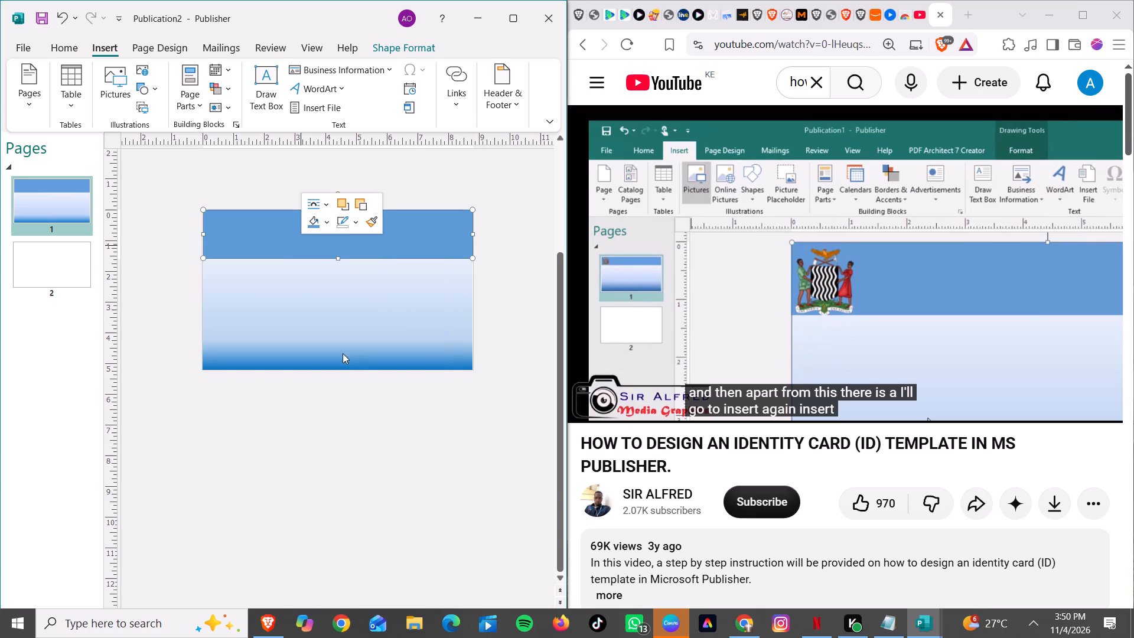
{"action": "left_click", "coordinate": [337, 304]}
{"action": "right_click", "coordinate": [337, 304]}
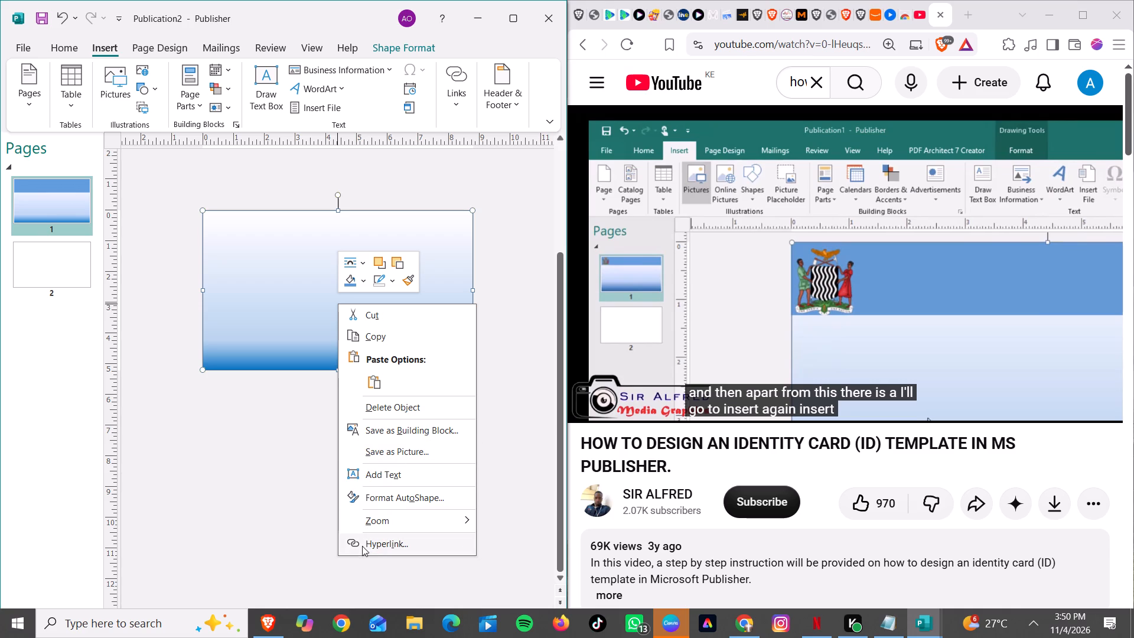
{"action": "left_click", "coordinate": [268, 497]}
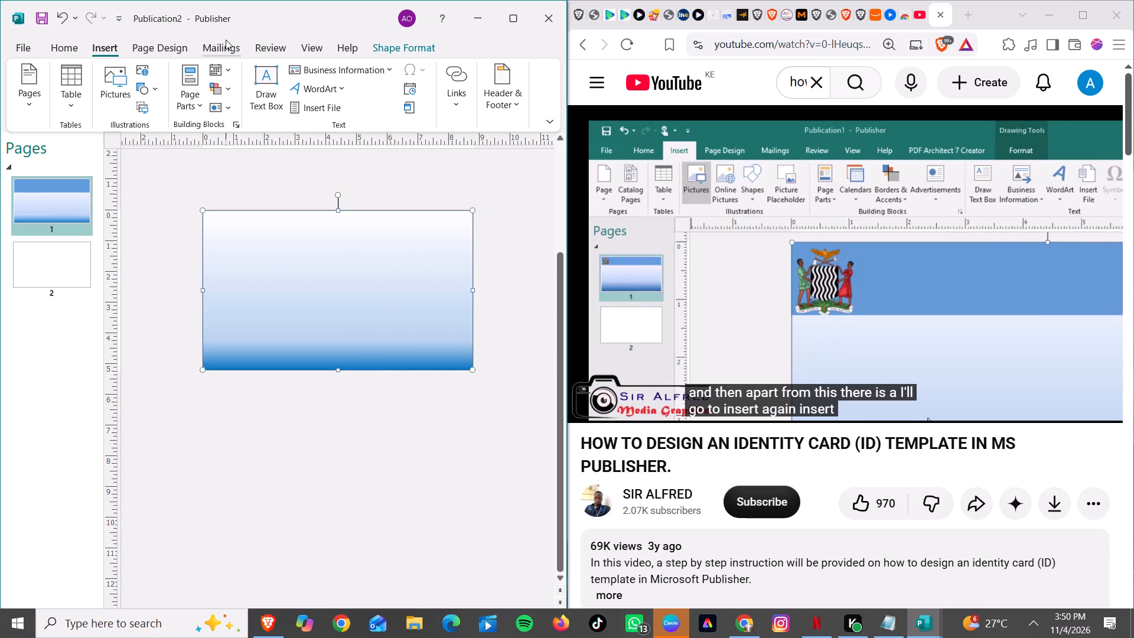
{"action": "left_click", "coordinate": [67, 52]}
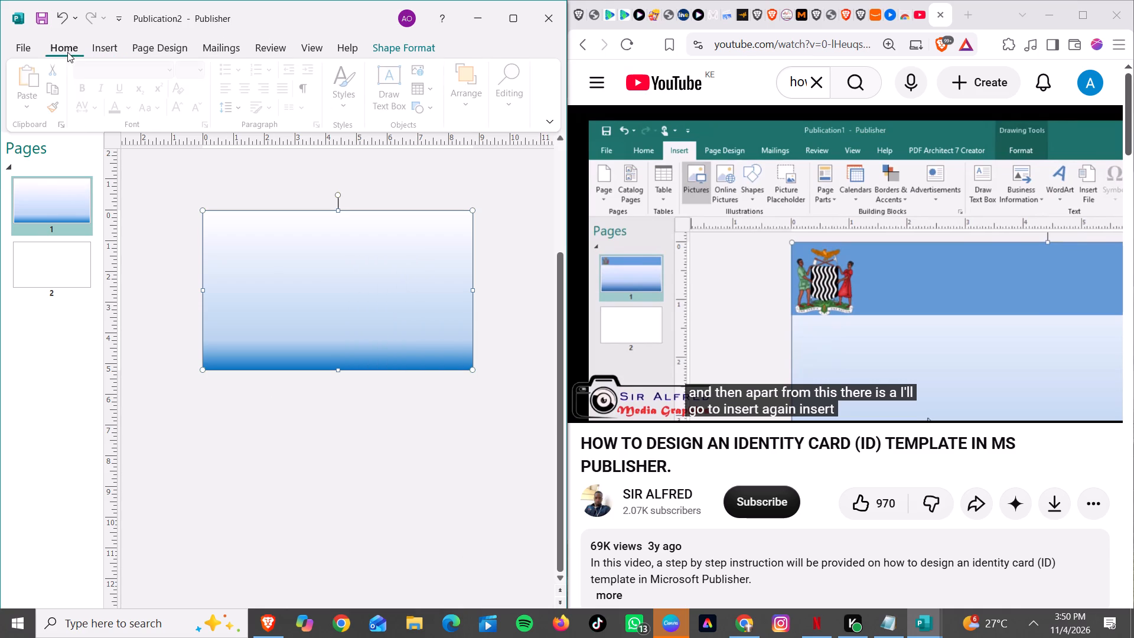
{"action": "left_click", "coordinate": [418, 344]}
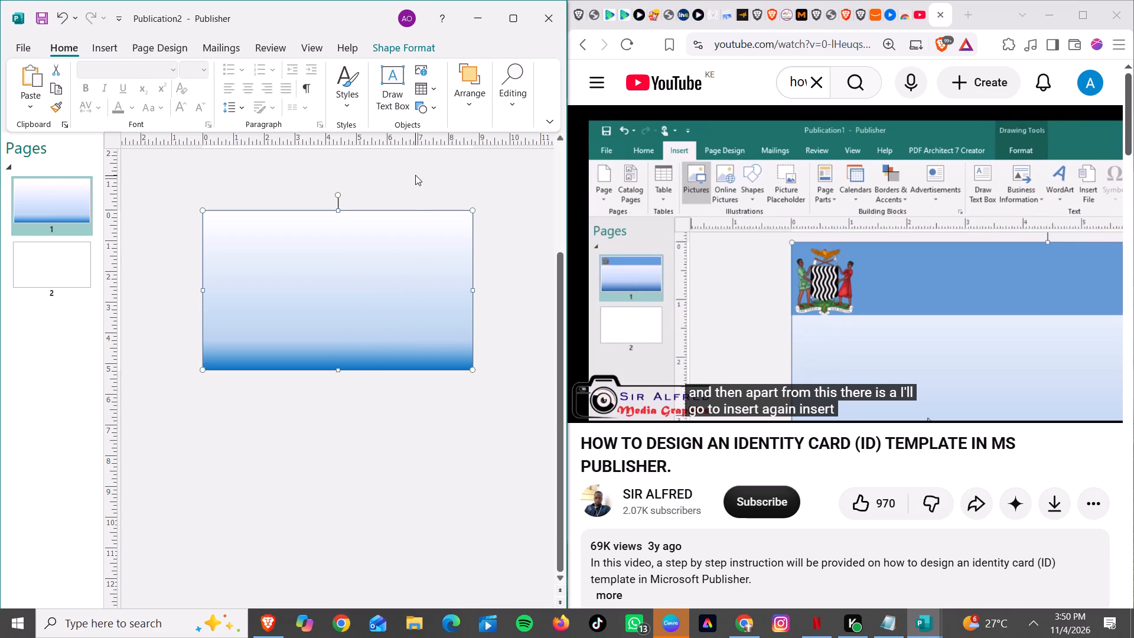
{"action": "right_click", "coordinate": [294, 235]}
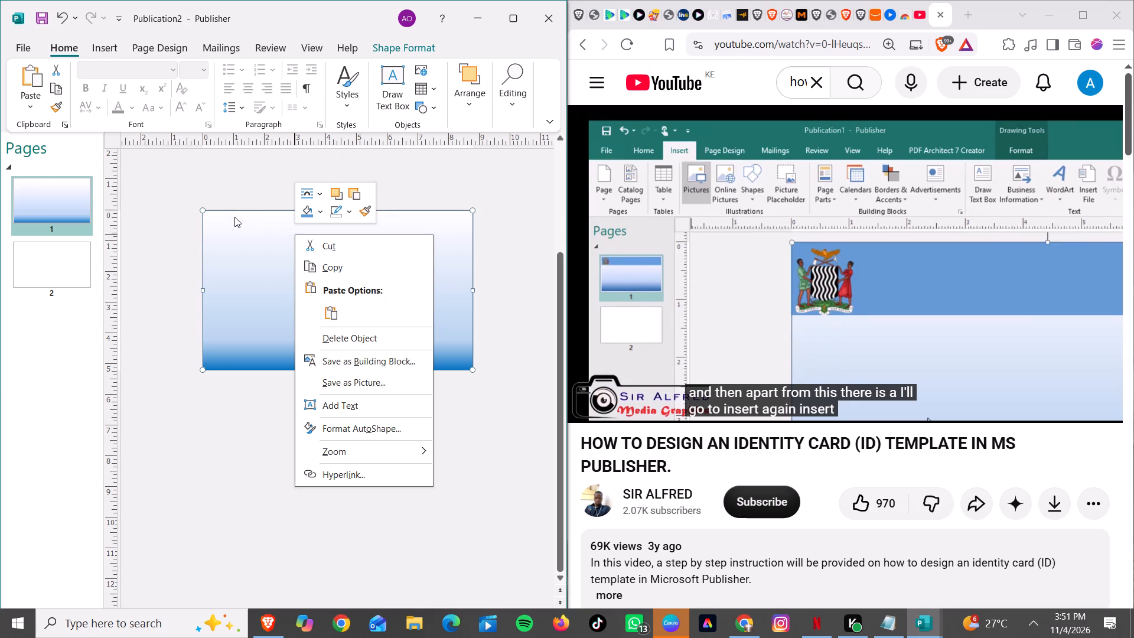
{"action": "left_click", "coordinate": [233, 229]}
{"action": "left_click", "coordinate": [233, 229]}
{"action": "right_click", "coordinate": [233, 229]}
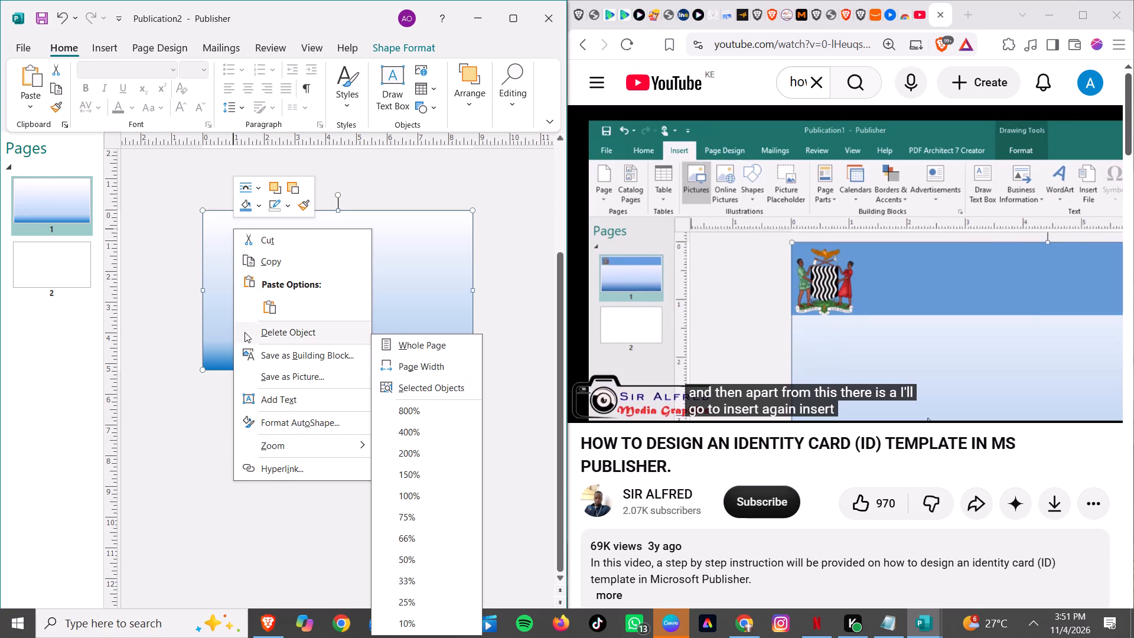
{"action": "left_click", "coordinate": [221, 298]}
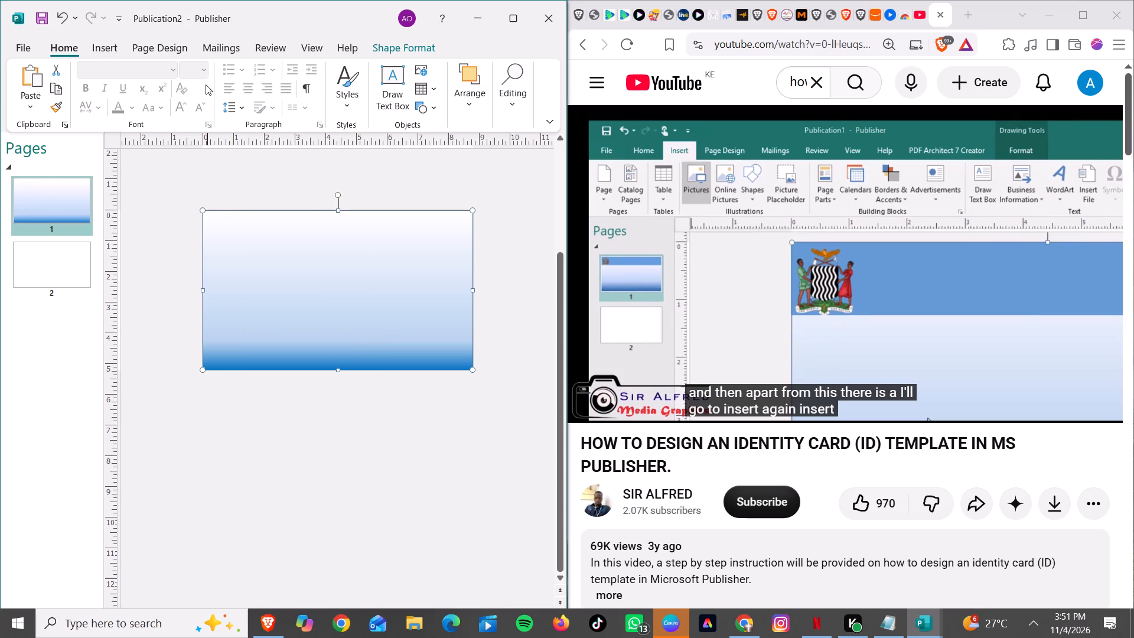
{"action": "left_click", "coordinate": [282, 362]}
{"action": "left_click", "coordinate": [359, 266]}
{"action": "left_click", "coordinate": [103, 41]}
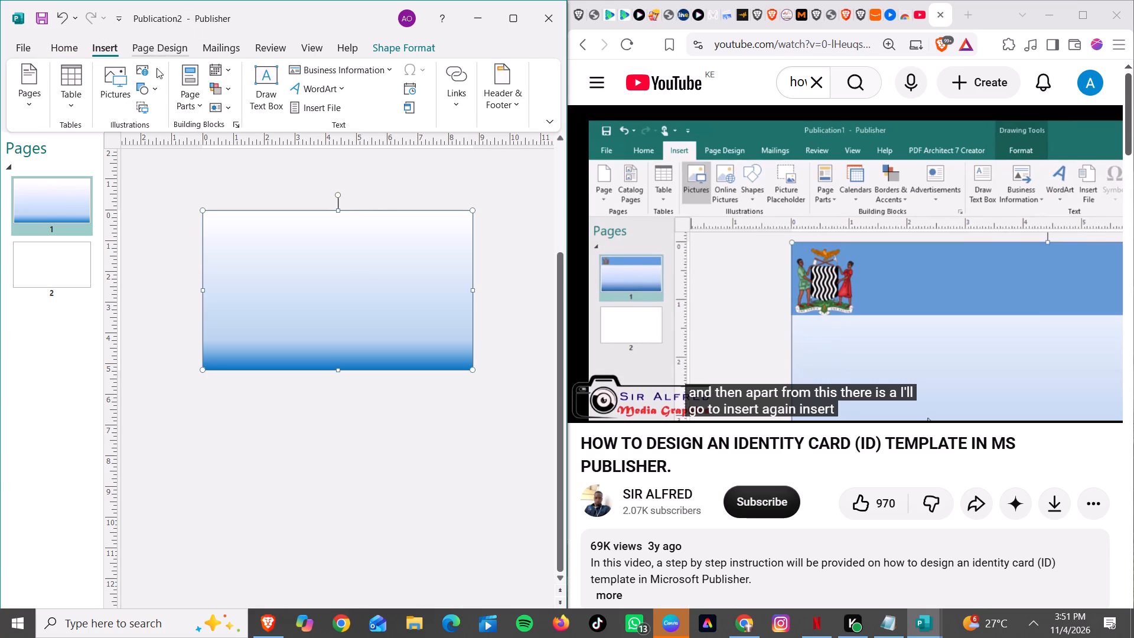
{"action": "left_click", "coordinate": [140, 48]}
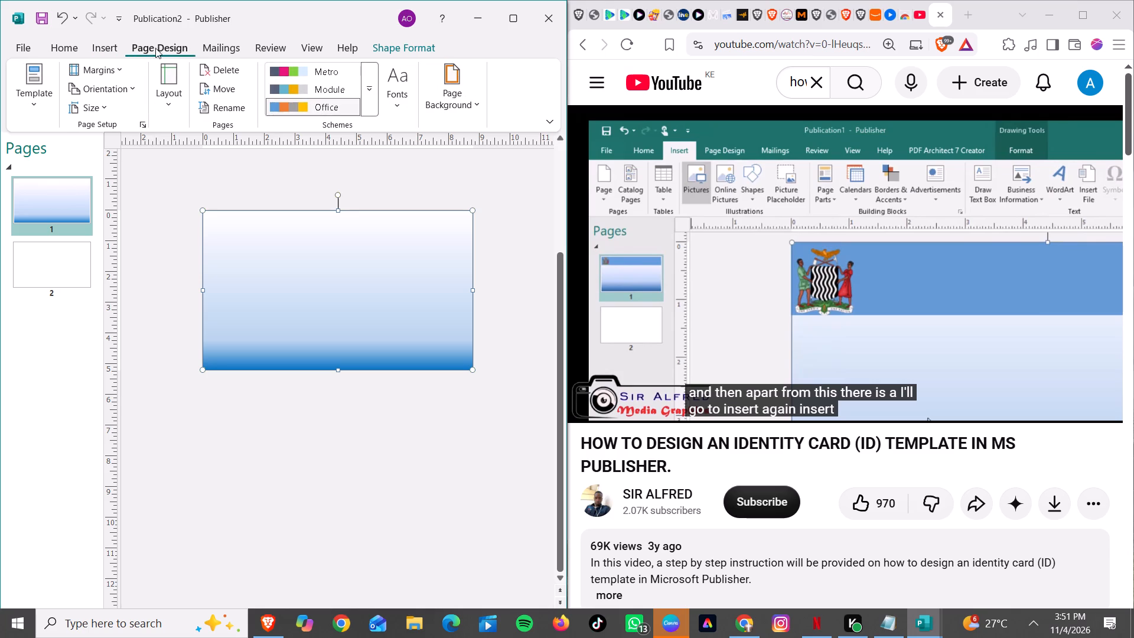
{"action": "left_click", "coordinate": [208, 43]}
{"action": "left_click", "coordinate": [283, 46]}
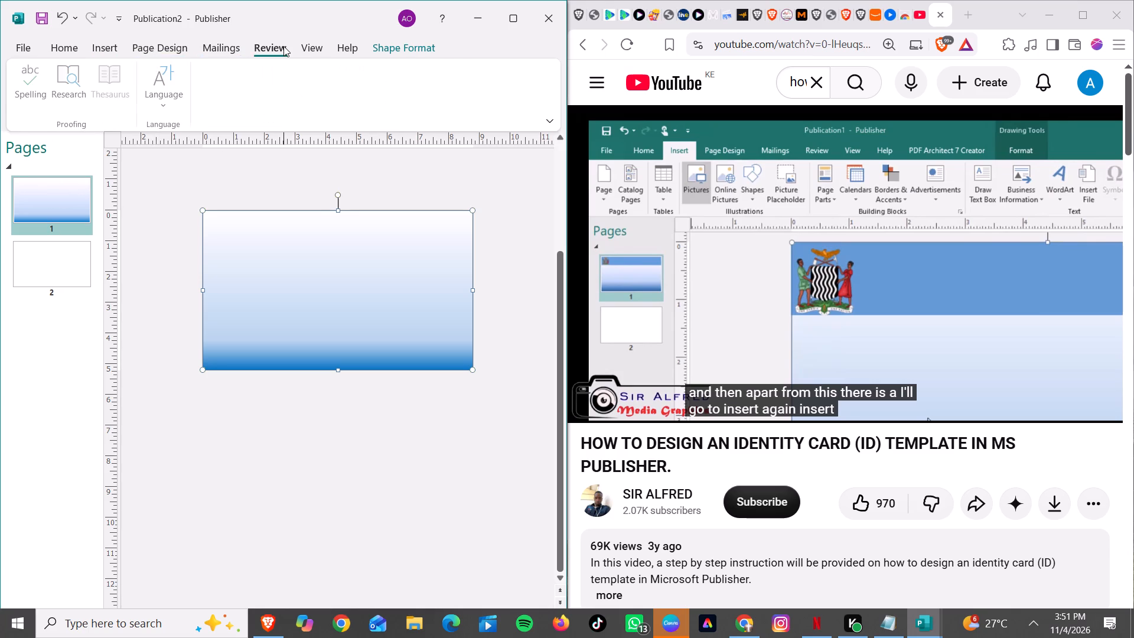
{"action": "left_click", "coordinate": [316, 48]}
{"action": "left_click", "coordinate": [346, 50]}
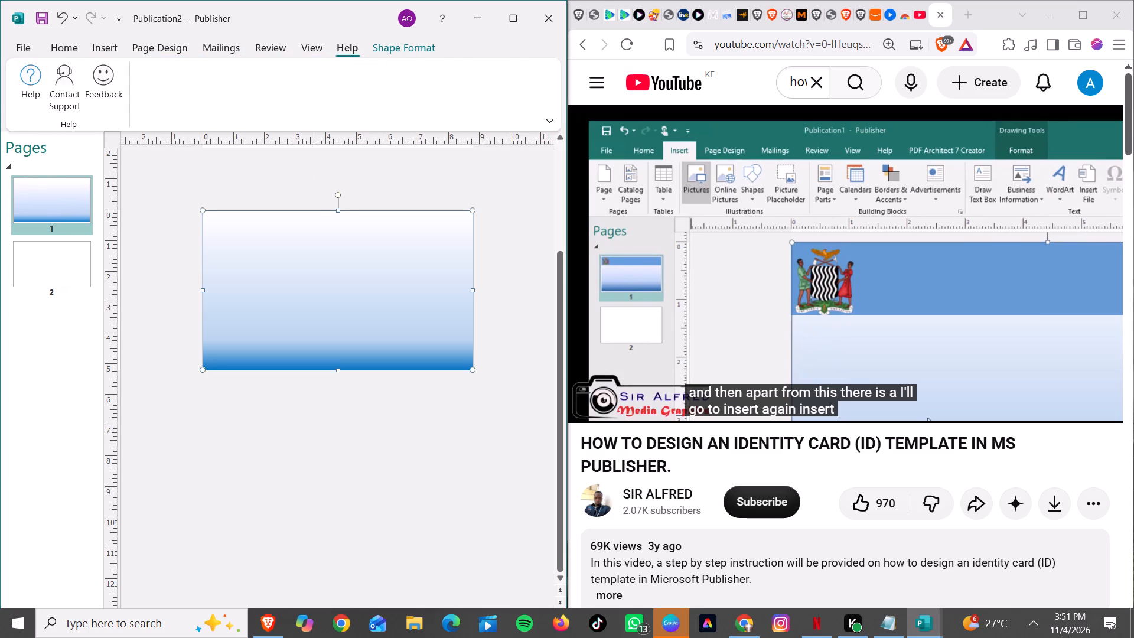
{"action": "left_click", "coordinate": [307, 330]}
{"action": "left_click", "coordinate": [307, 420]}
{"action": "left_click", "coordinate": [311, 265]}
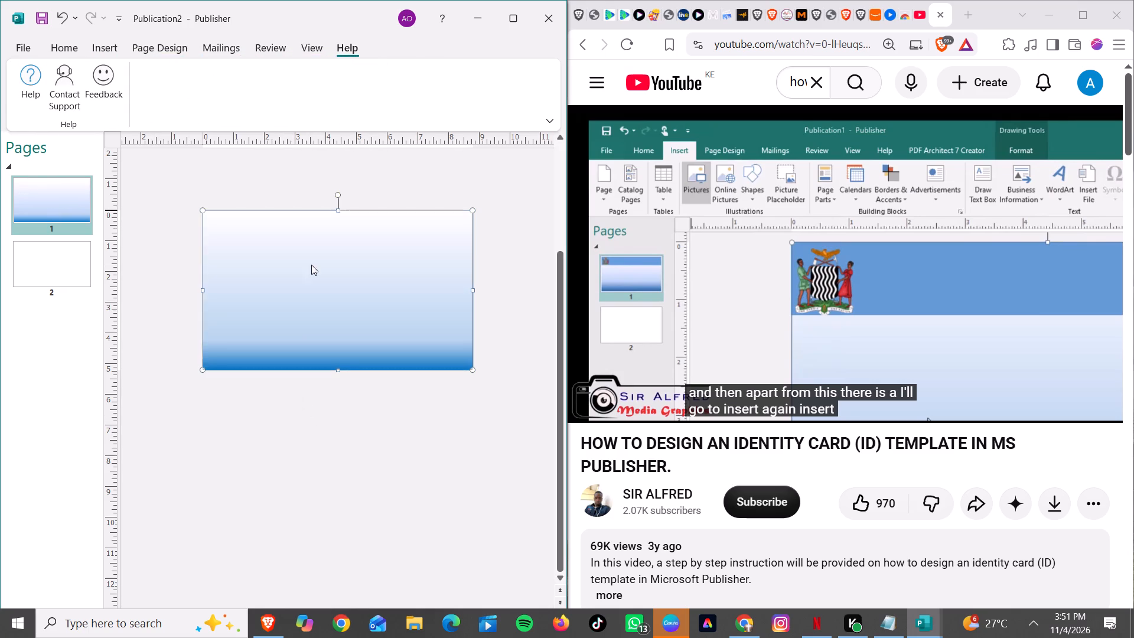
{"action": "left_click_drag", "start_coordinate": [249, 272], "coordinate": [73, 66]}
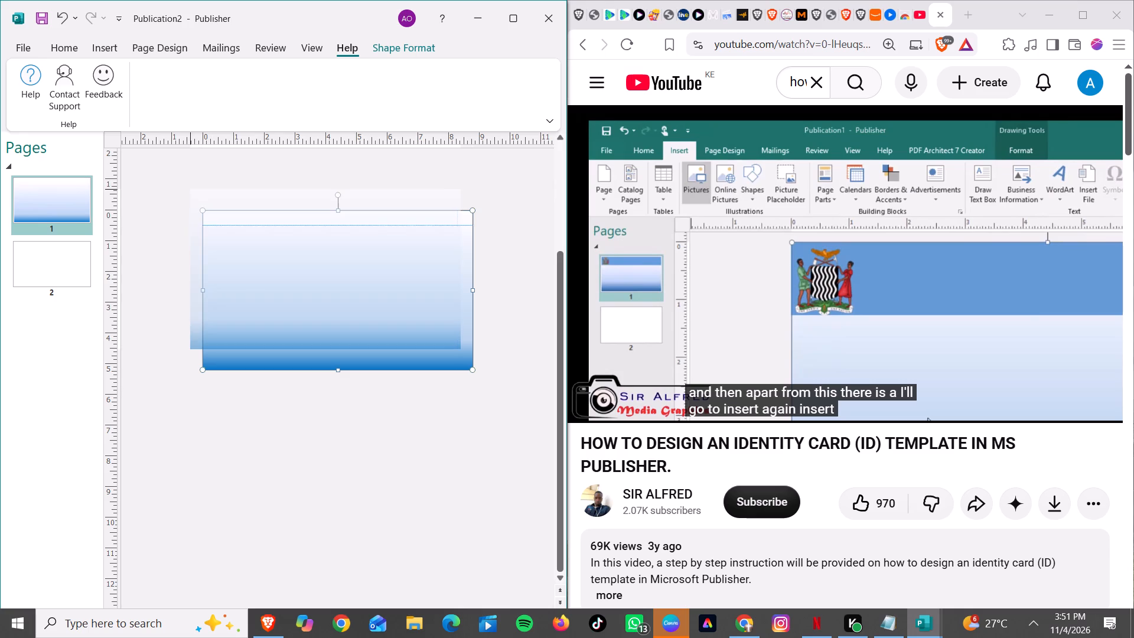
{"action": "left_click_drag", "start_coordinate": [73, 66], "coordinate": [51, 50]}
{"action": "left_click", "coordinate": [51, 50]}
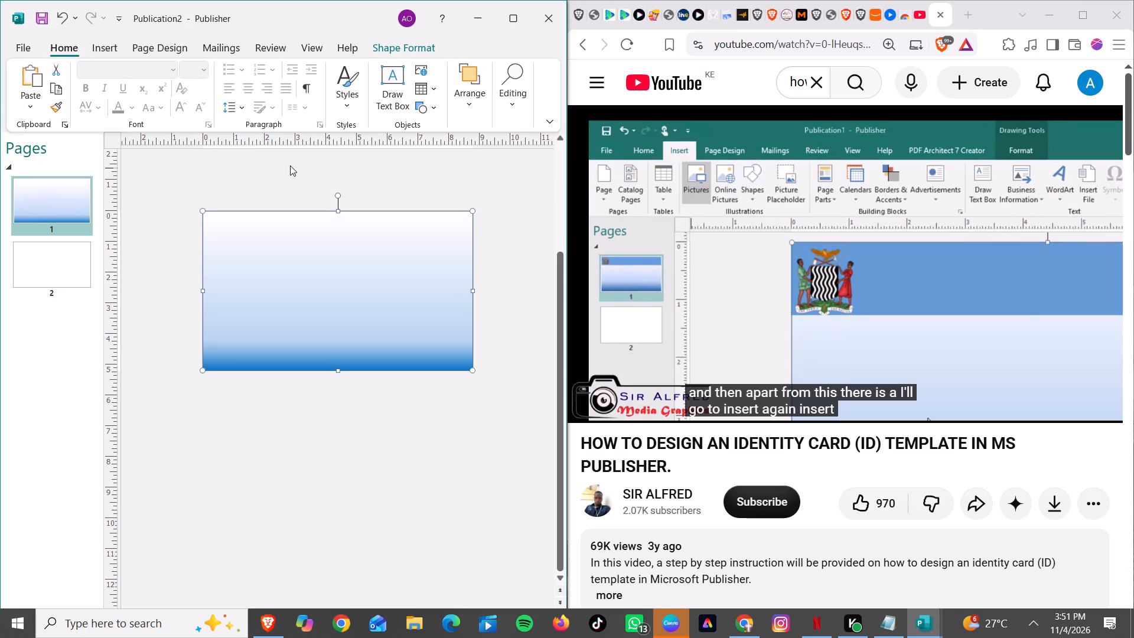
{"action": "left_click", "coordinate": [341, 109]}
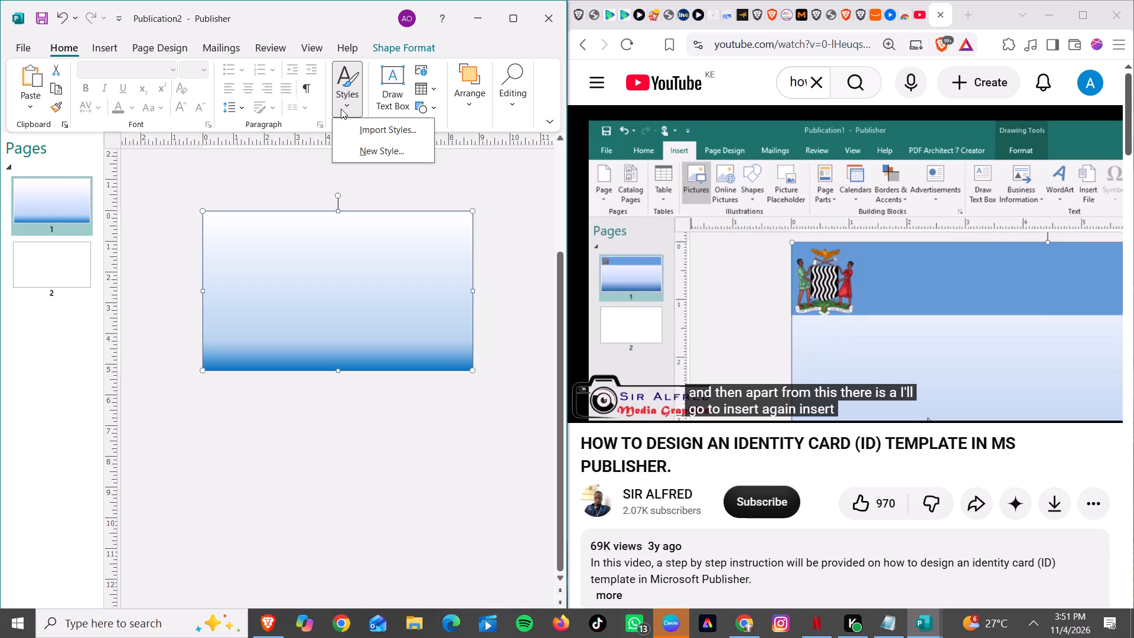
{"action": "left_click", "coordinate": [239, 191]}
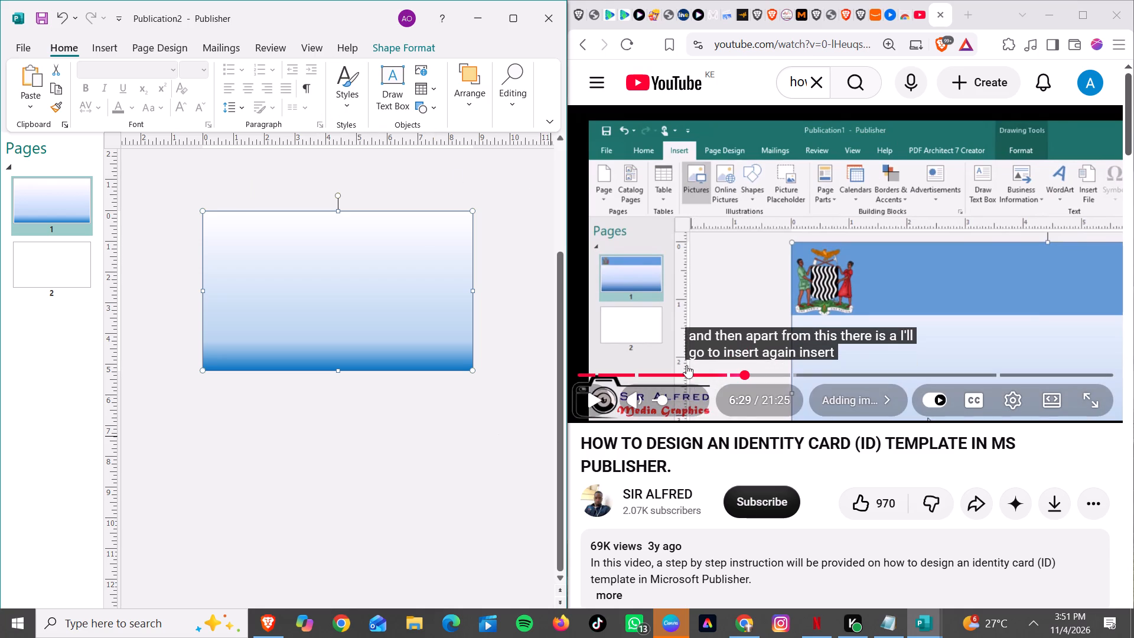
Replay the tutorial from the part on drawing the background rectangle for the card's front face.
{"action": "left_click", "coordinate": [662, 373]}
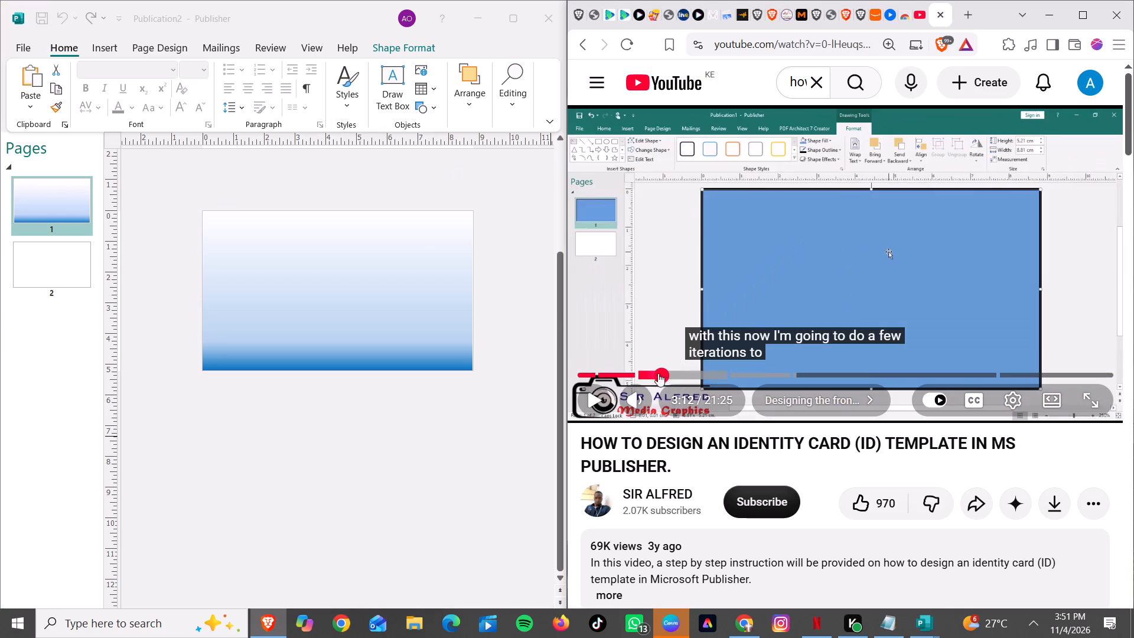
{"action": "left_click", "coordinate": [638, 373]}
{"action": "key", "text": "space"}
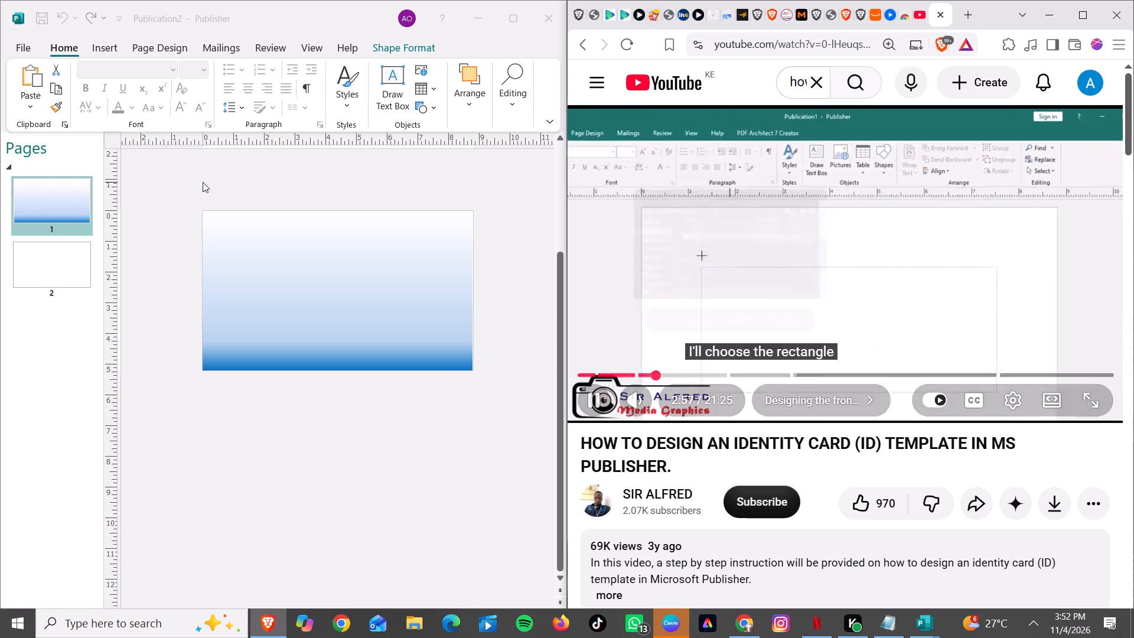
Set the full-card gradient rectangle on page 1 of Publication2 to No Outline.
{"action": "left_click", "coordinate": [307, 301]}
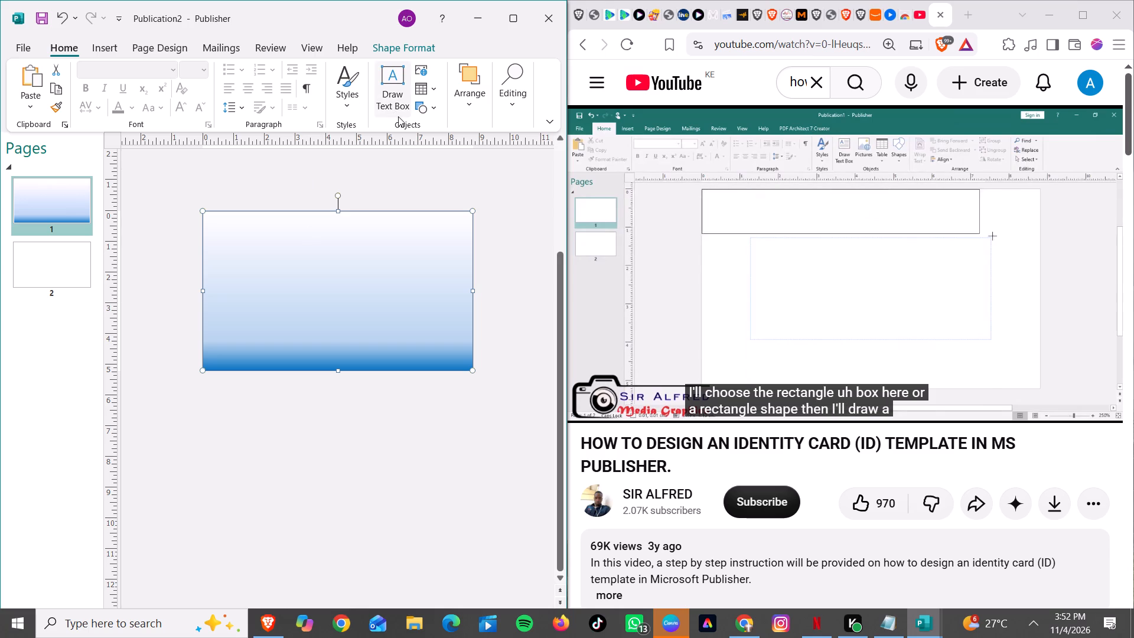
{"action": "left_click", "coordinate": [928, 633]}
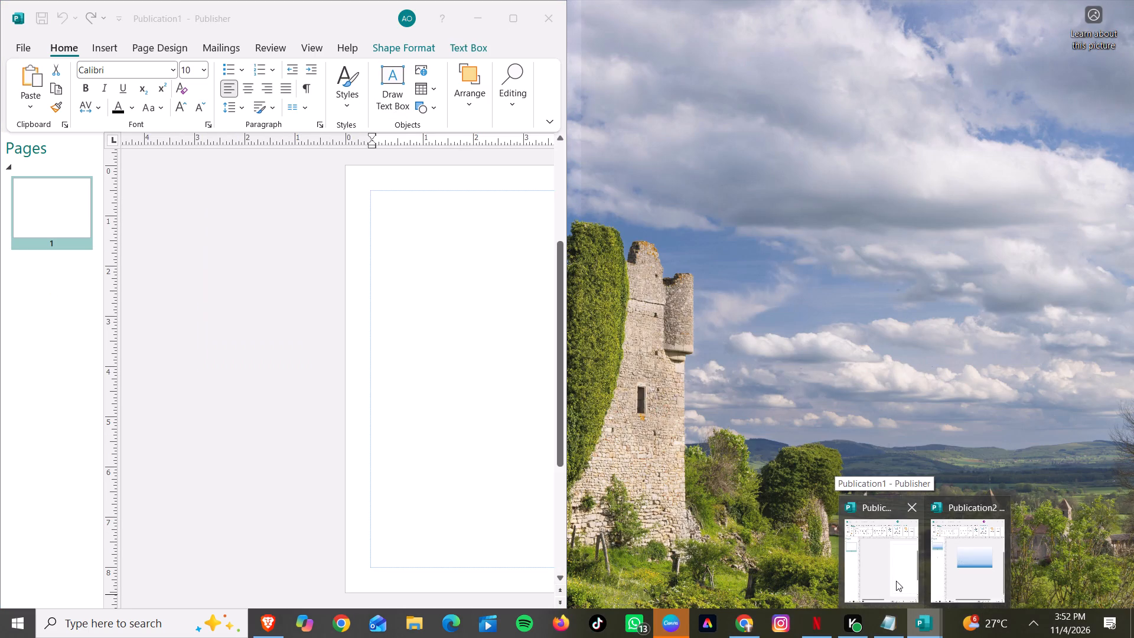
{"action": "left_click", "coordinate": [957, 581]}
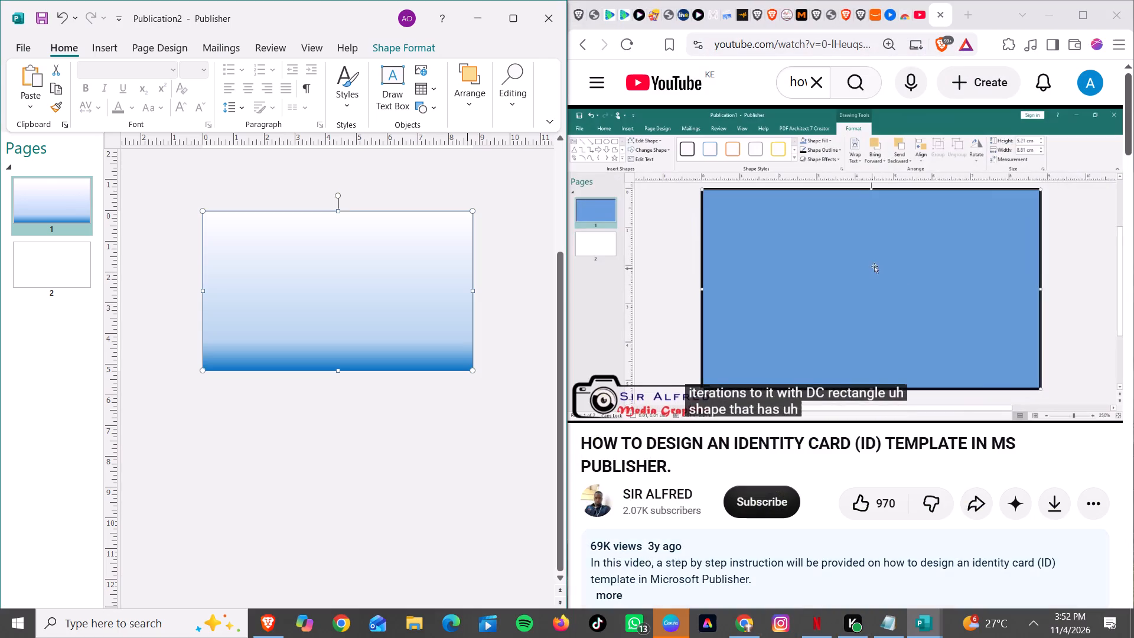
{"action": "left_click", "coordinate": [286, 245]}
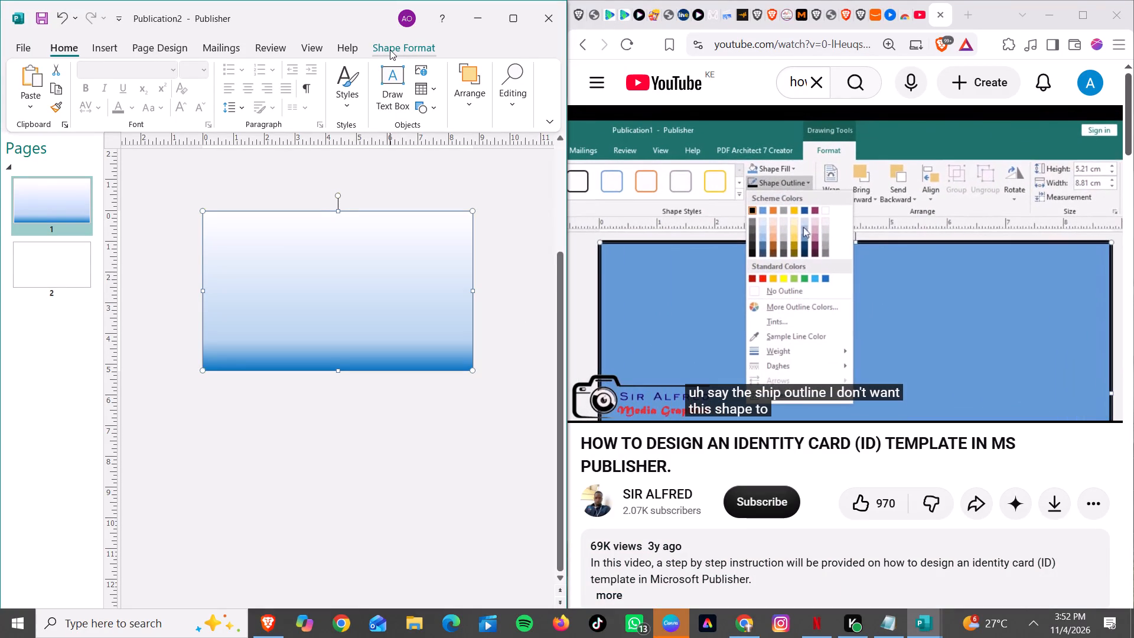
{"action": "left_click", "coordinate": [390, 50]}
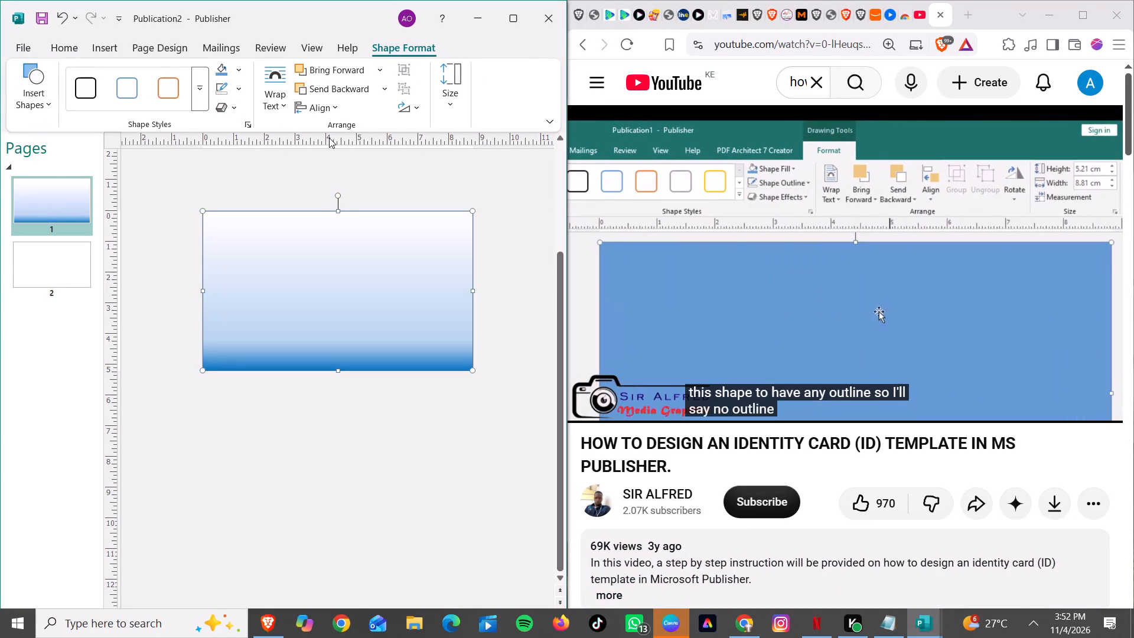
{"action": "left_click", "coordinate": [234, 92]}
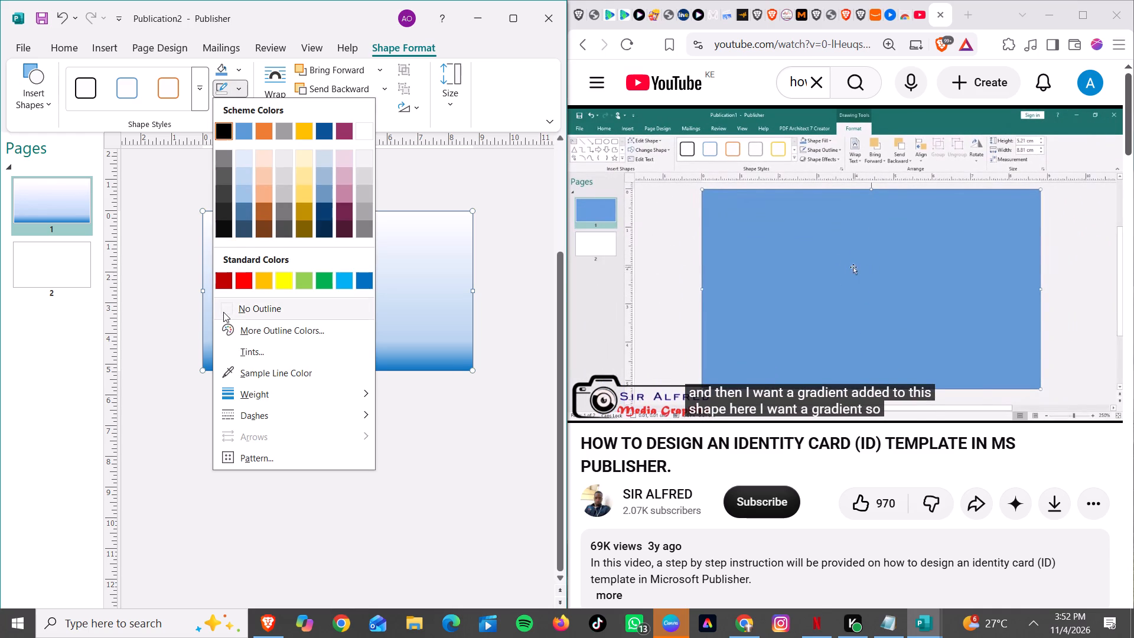
{"action": "left_click", "coordinate": [223, 312]}
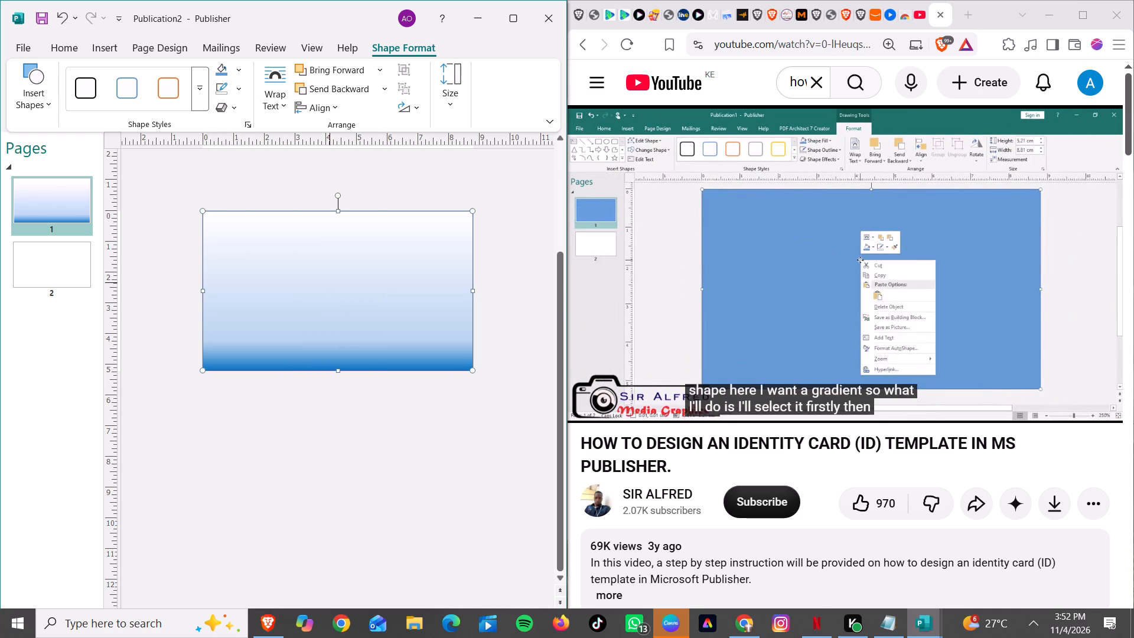
Replace the full-card rectangle's gradient with No fill using the fill effects in Format AutoShape.
{"action": "right_click", "coordinate": [330, 282]}
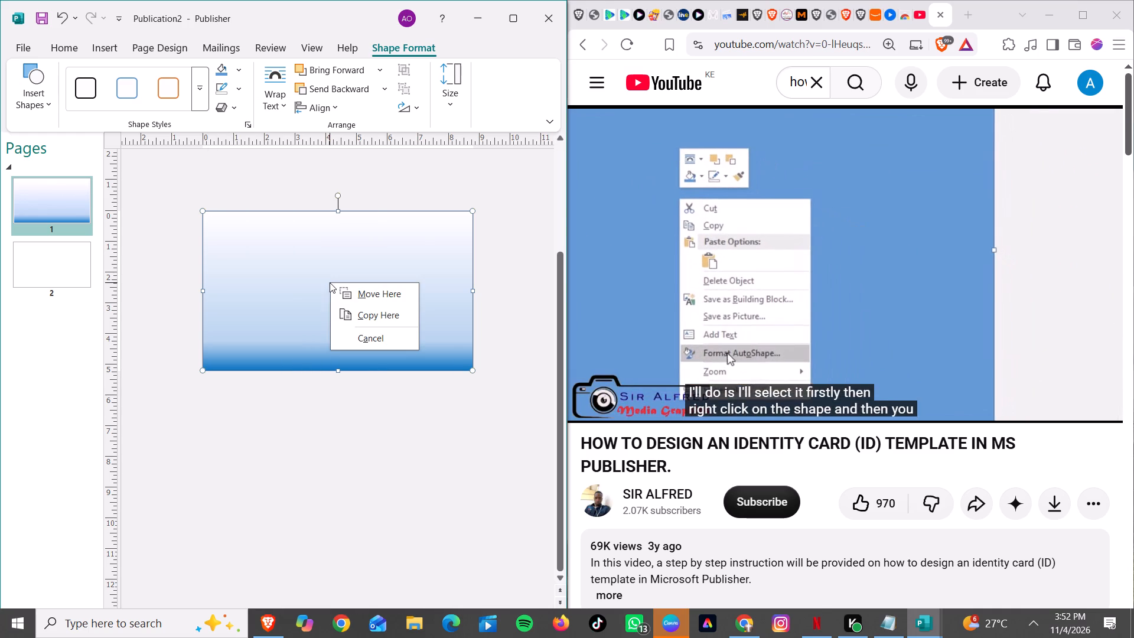
{"action": "right_click", "coordinate": [330, 282]}
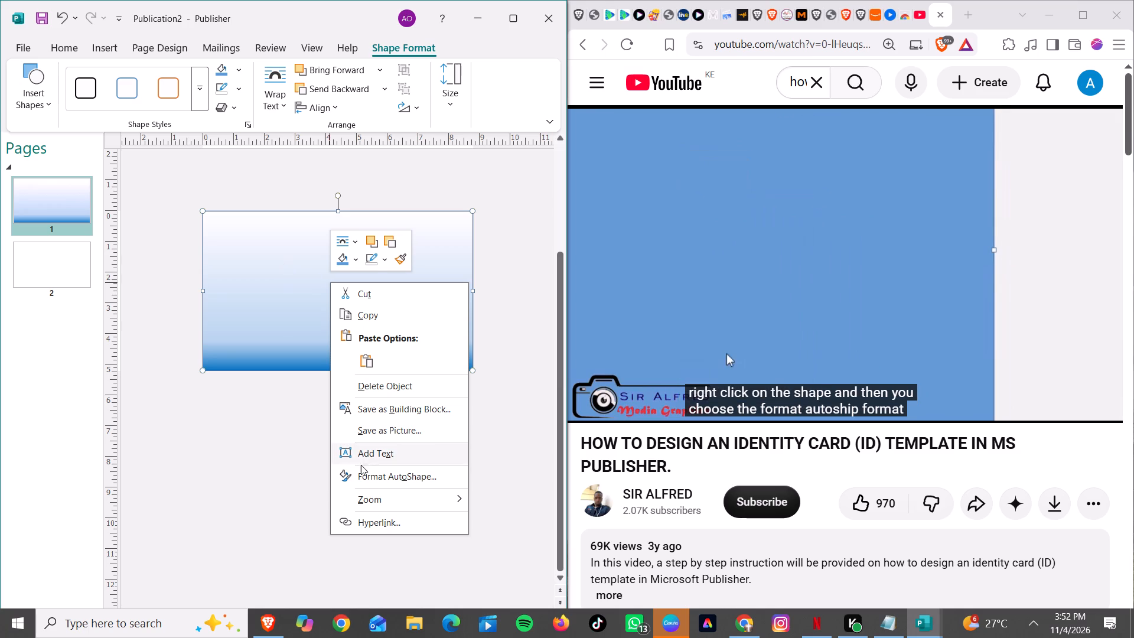
{"action": "left_click", "coordinate": [363, 474]}
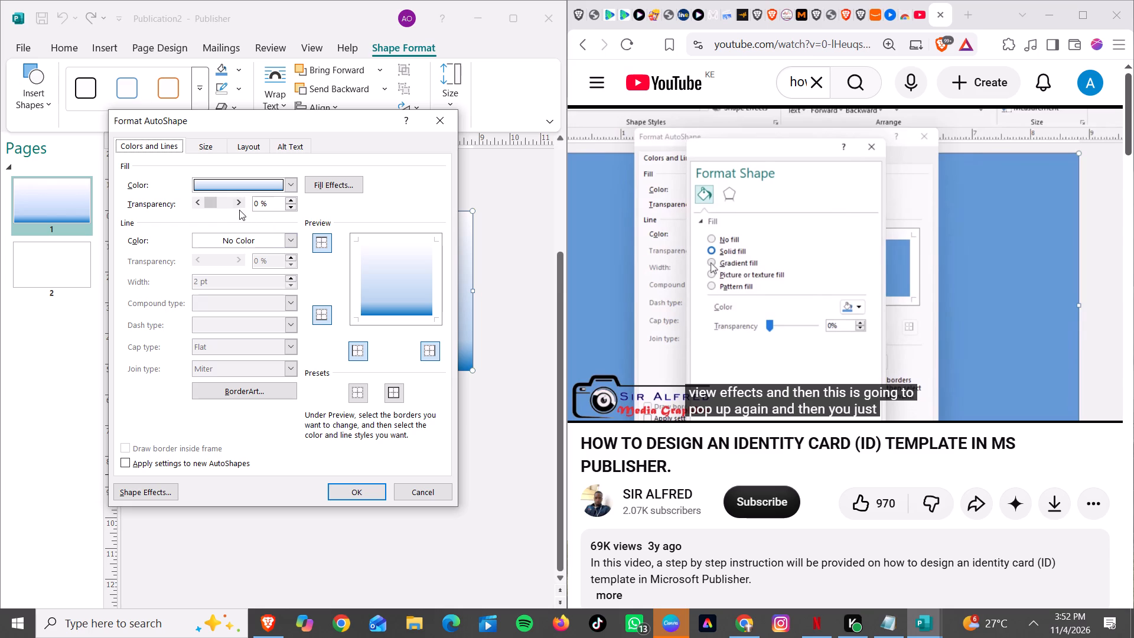
{"action": "left_click", "coordinate": [316, 185]}
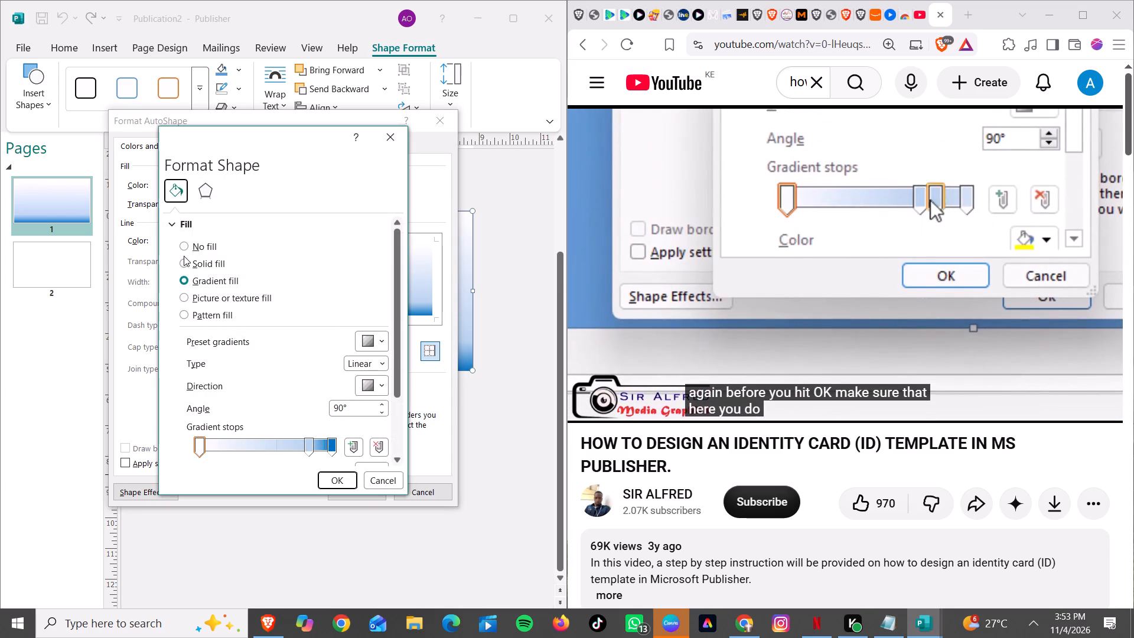
{"action": "left_click", "coordinate": [184, 259]}
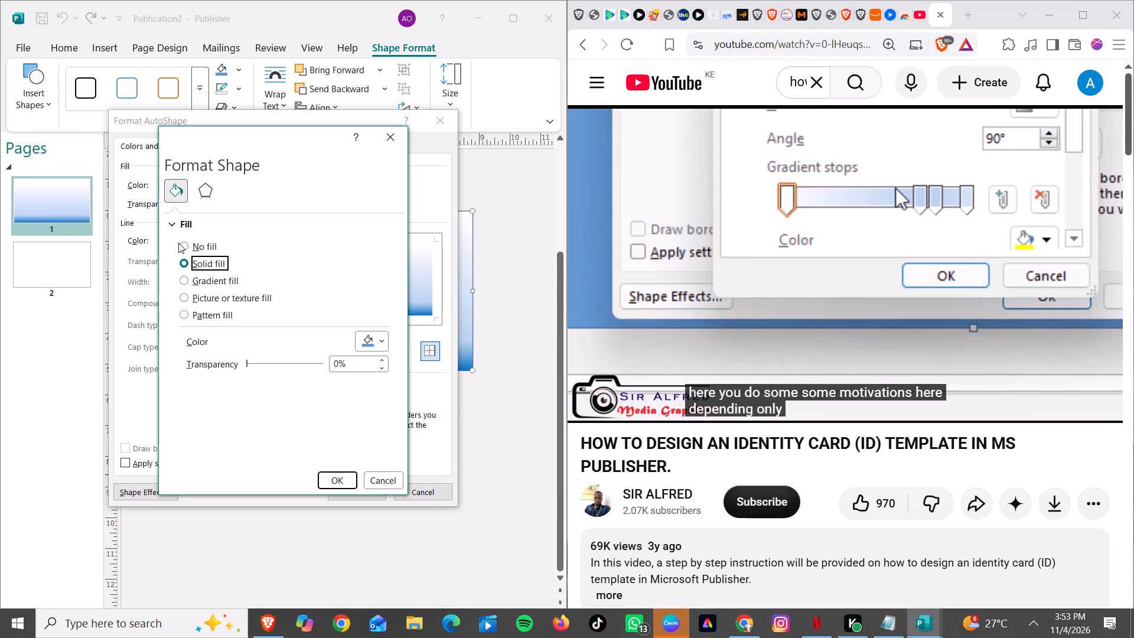
{"action": "left_click", "coordinate": [178, 243]}
{"action": "left_click", "coordinate": [183, 245]}
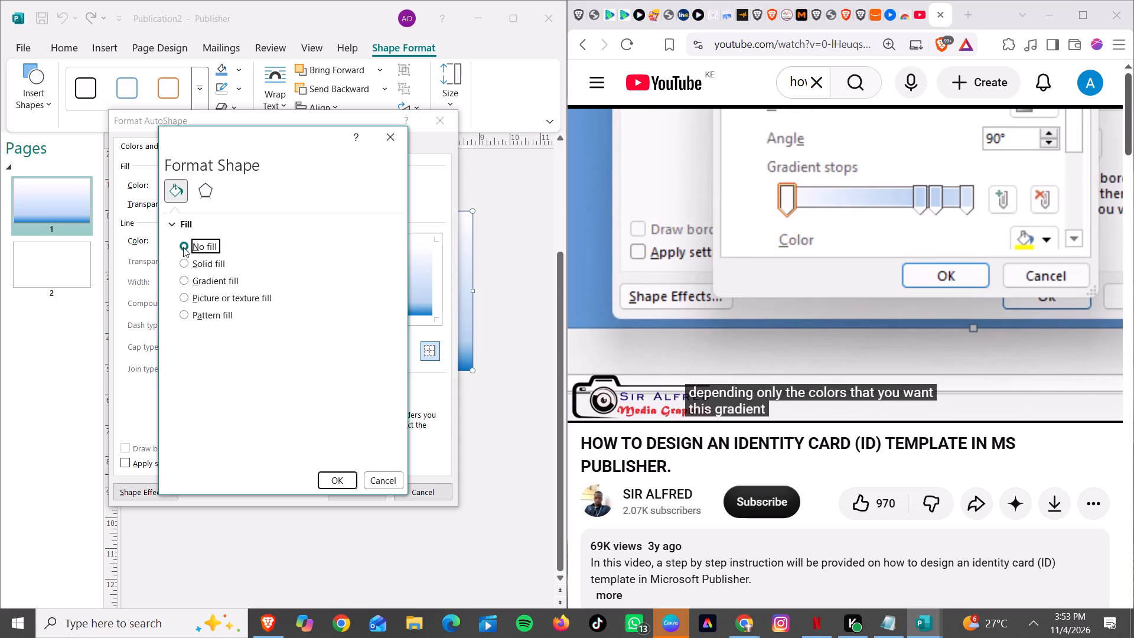
{"action": "left_click", "coordinate": [331, 481]}
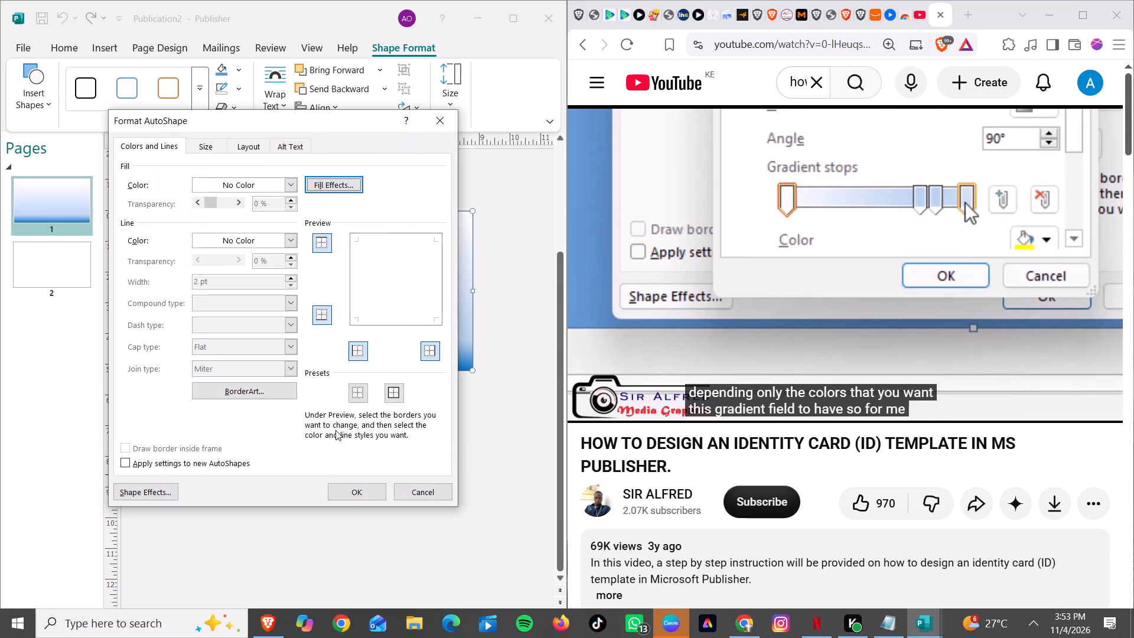
{"action": "left_click", "coordinate": [344, 489]}
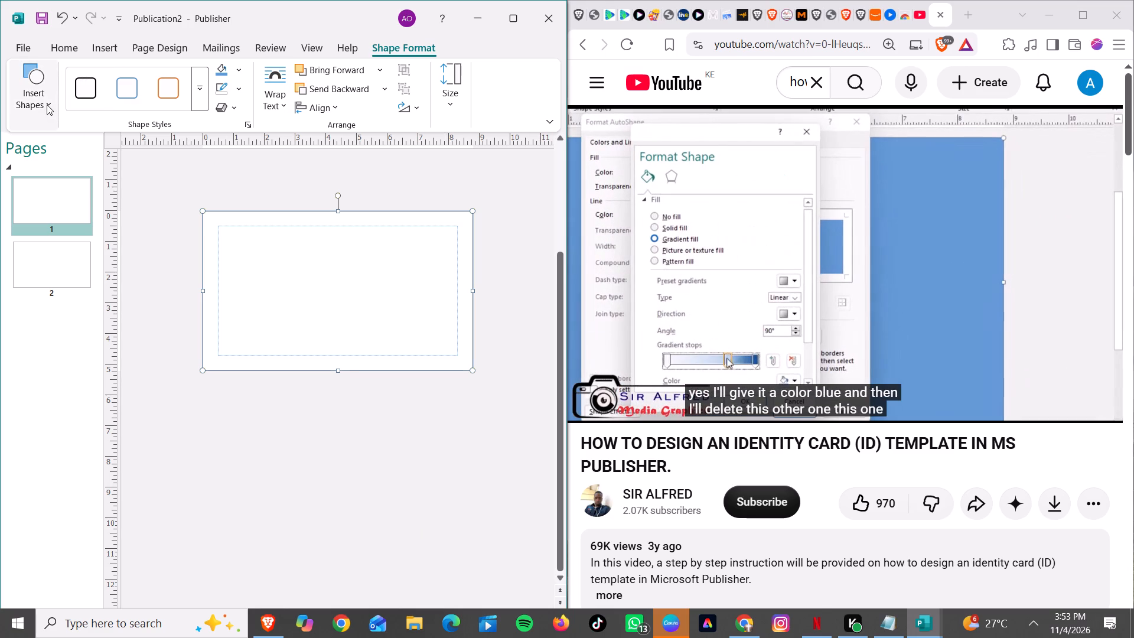
Draw a small horizontal rectangle just inside the upper-right corner of the card's margin guides.
{"action": "left_click", "coordinate": [47, 105]}
{"action": "left_click", "coordinate": [75, 139]}
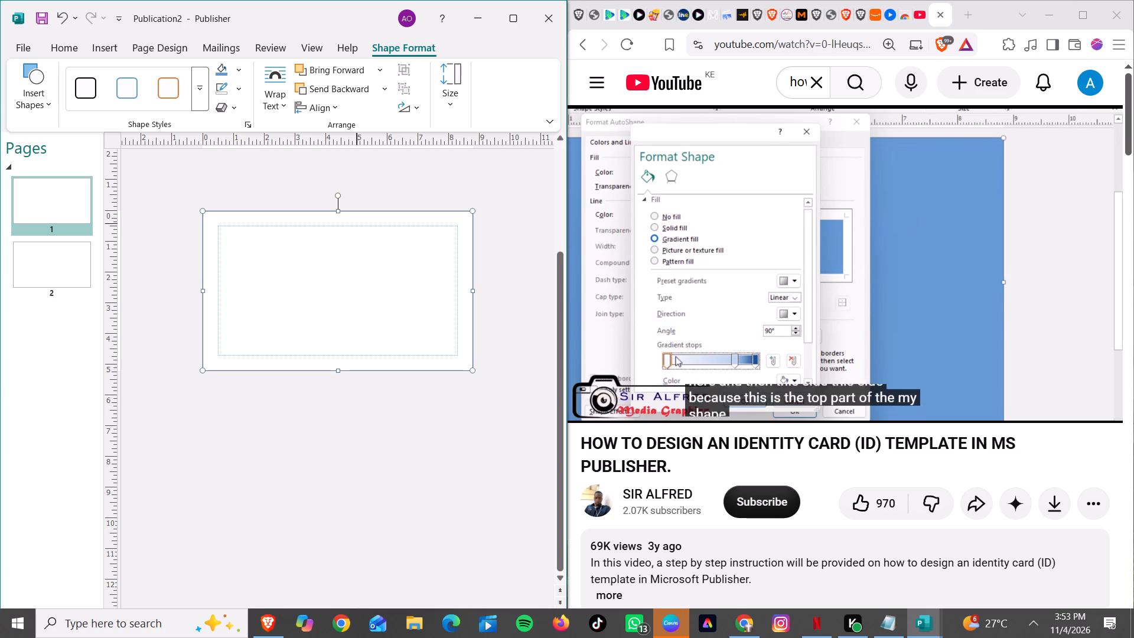
{"action": "left_click_drag", "start_coordinate": [357, 223], "coordinate": [457, 246]}
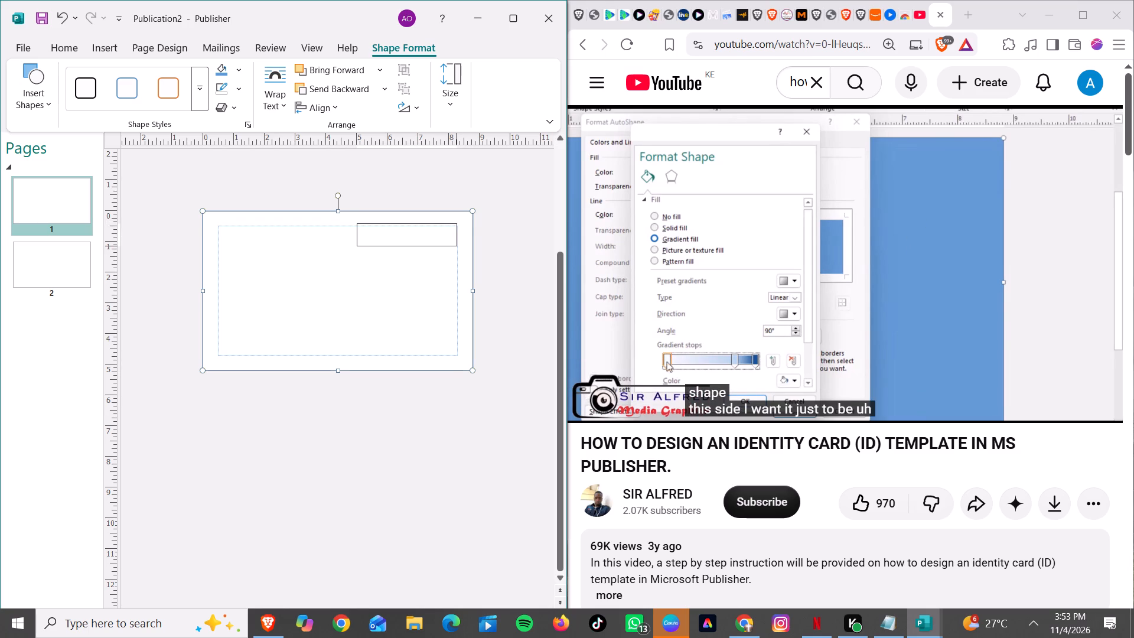
{"action": "left_click_drag", "start_coordinate": [457, 246], "coordinate": [461, 246]}
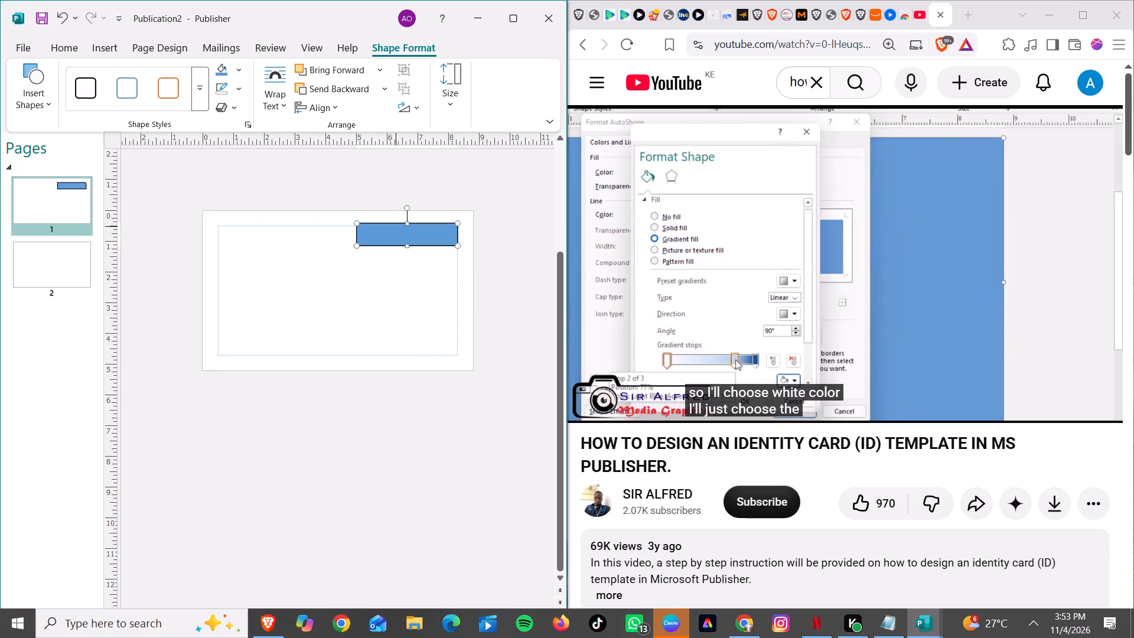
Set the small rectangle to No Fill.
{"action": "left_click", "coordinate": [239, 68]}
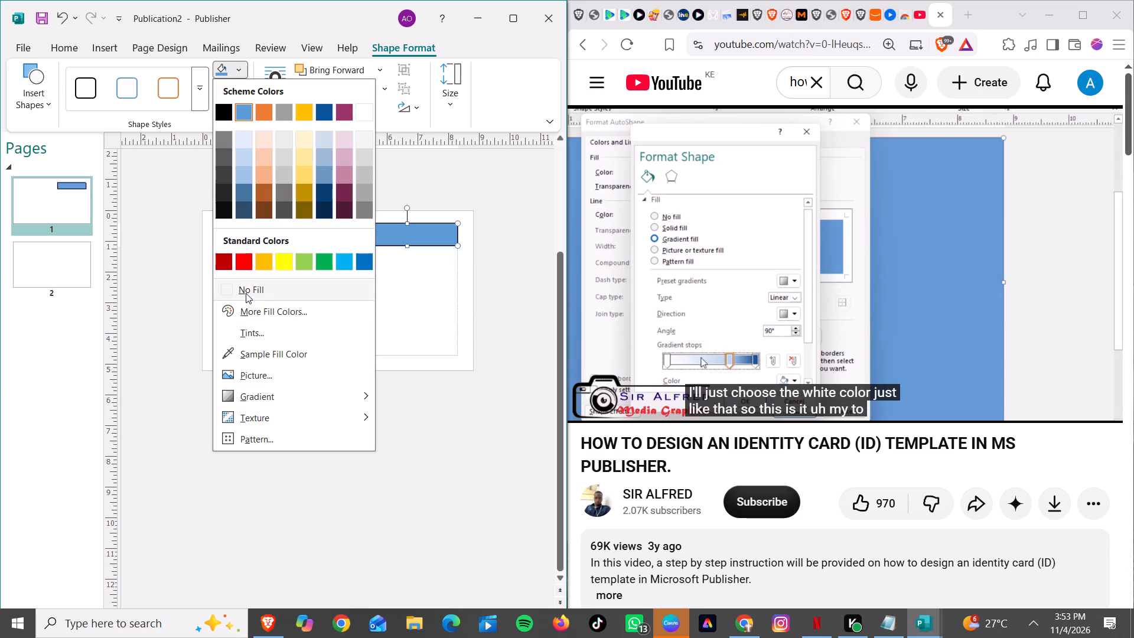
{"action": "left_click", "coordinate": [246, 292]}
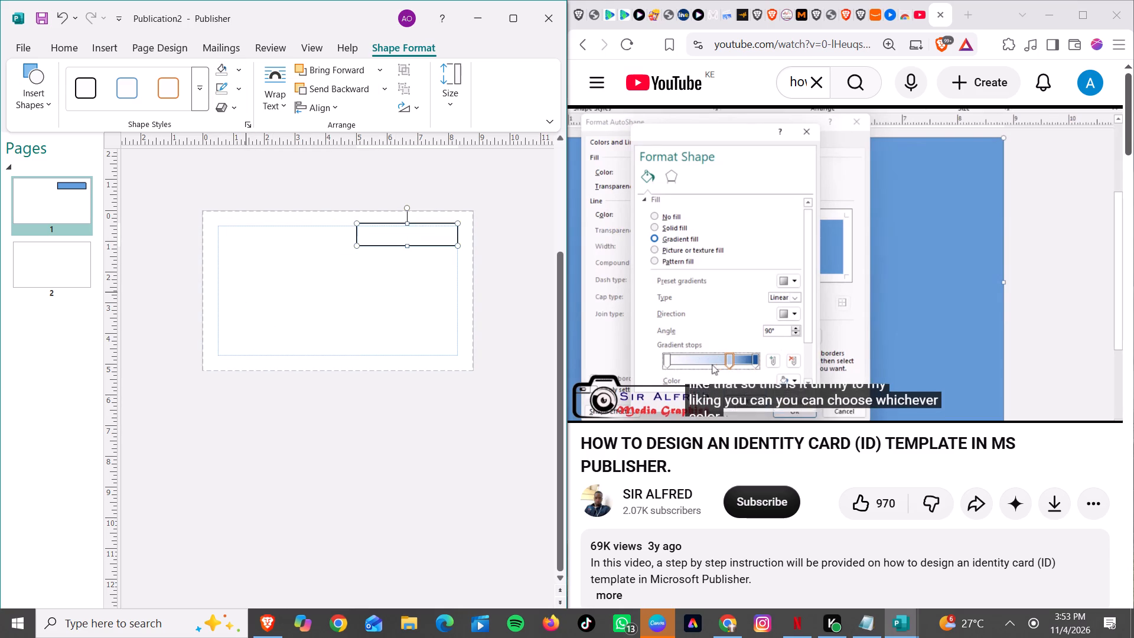
Resize the small rectangle so its upper-right corner extends past the margin guides, and reduce its height from the bottom edge.
{"action": "left_click", "coordinate": [387, 240]}
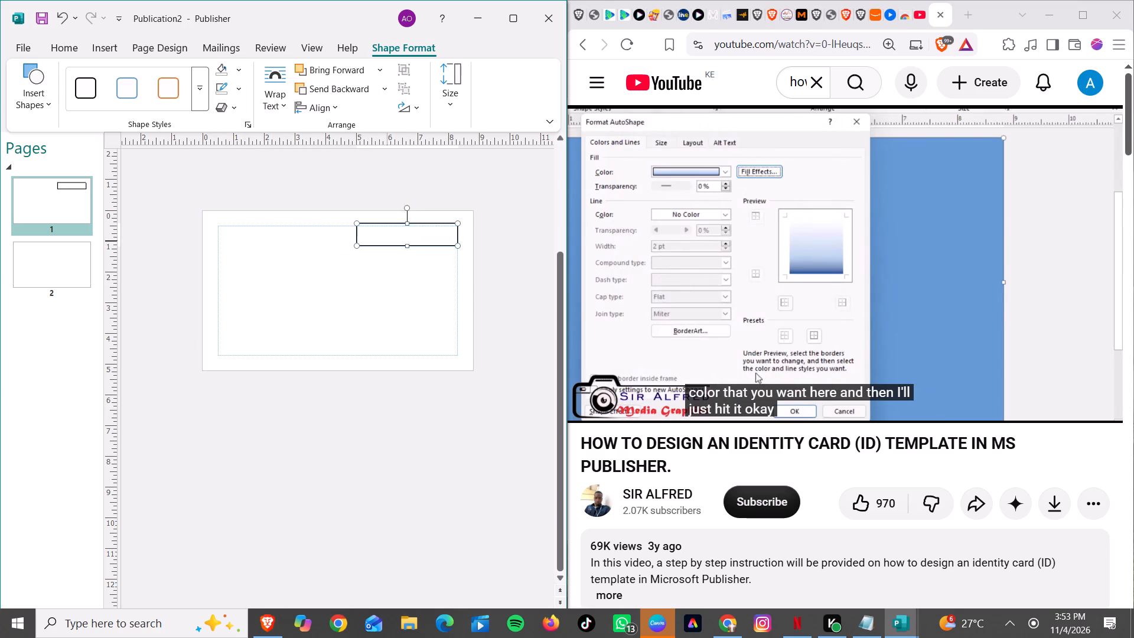
{"action": "left_click", "coordinate": [395, 235]}
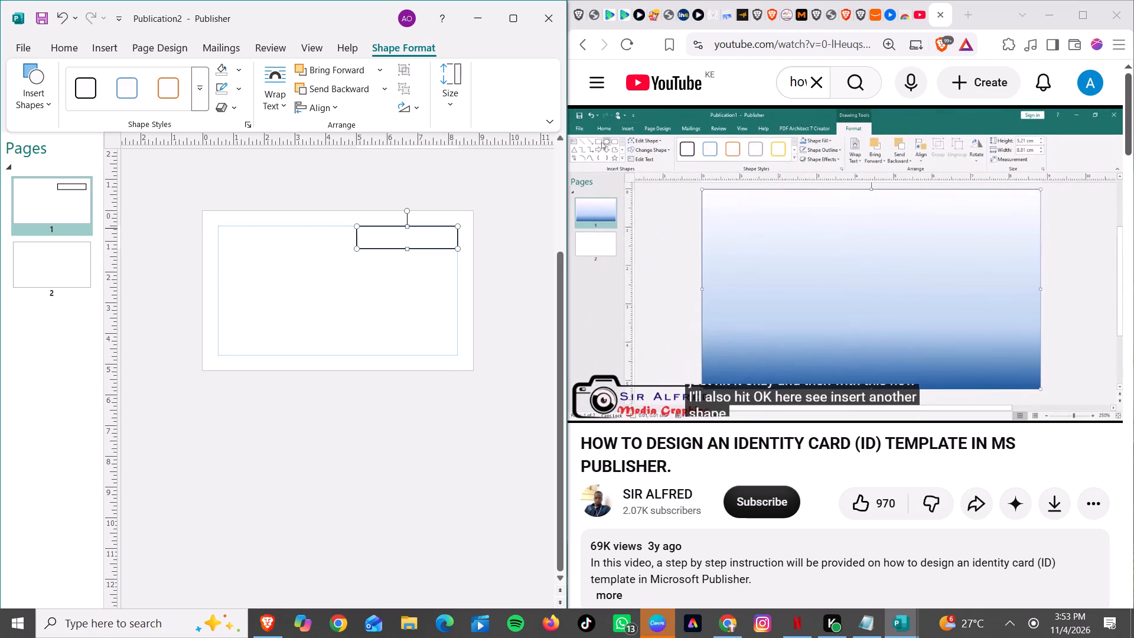
{"action": "left_click_drag", "start_coordinate": [457, 226], "coordinate": [463, 220]}
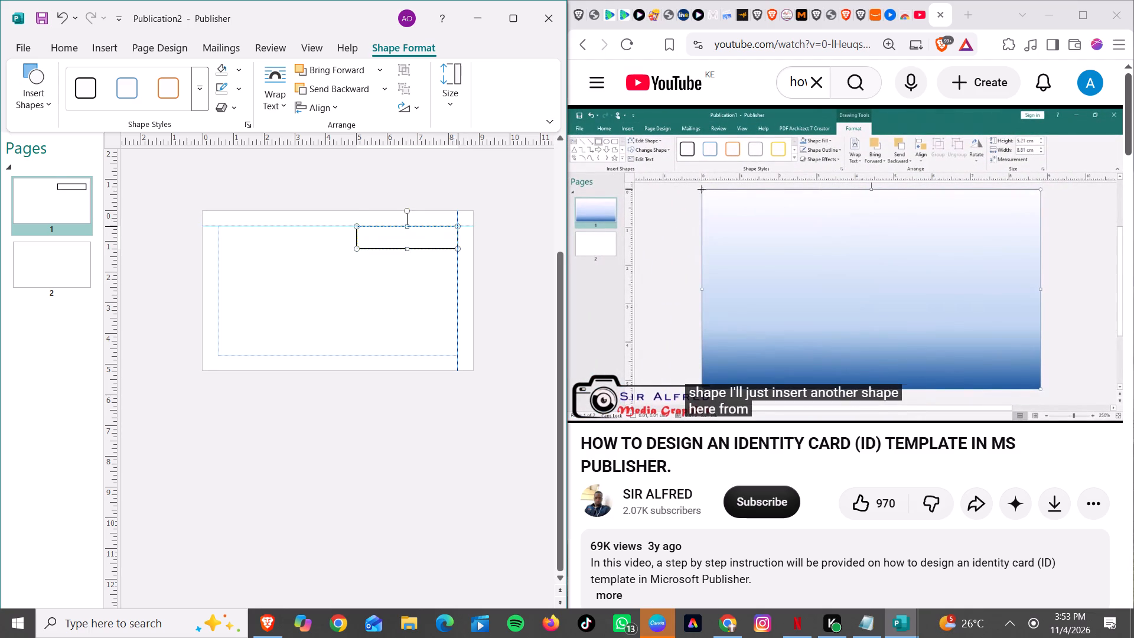
{"action": "left_click_drag", "start_coordinate": [463, 220], "coordinate": [464, 217]}
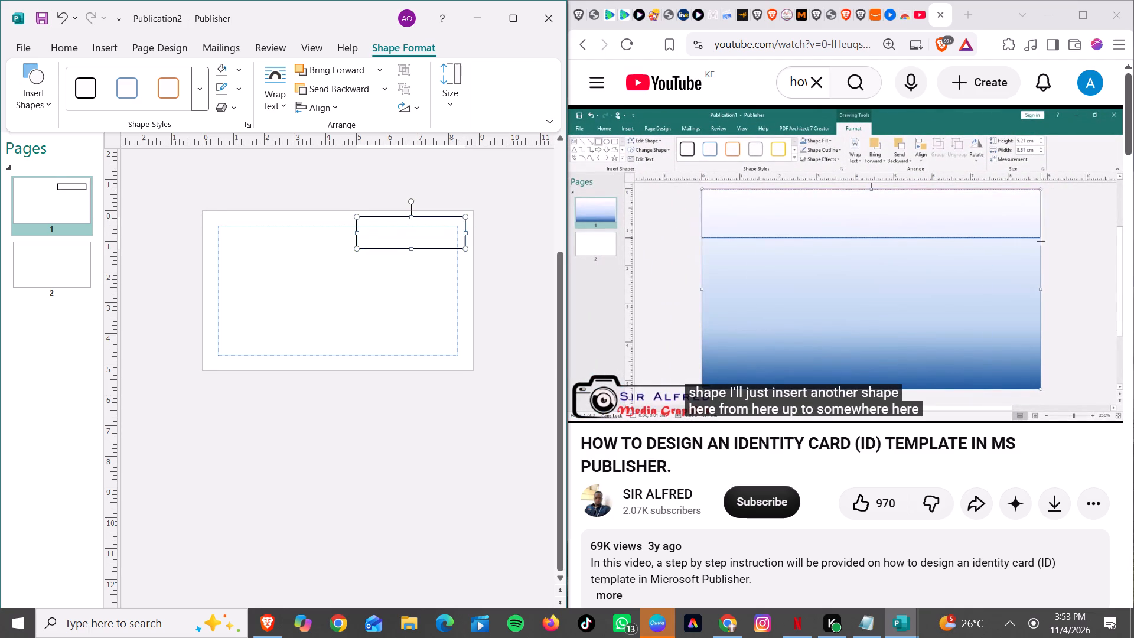
{"action": "left_click_drag", "start_coordinate": [410, 247], "coordinate": [410, 236]}
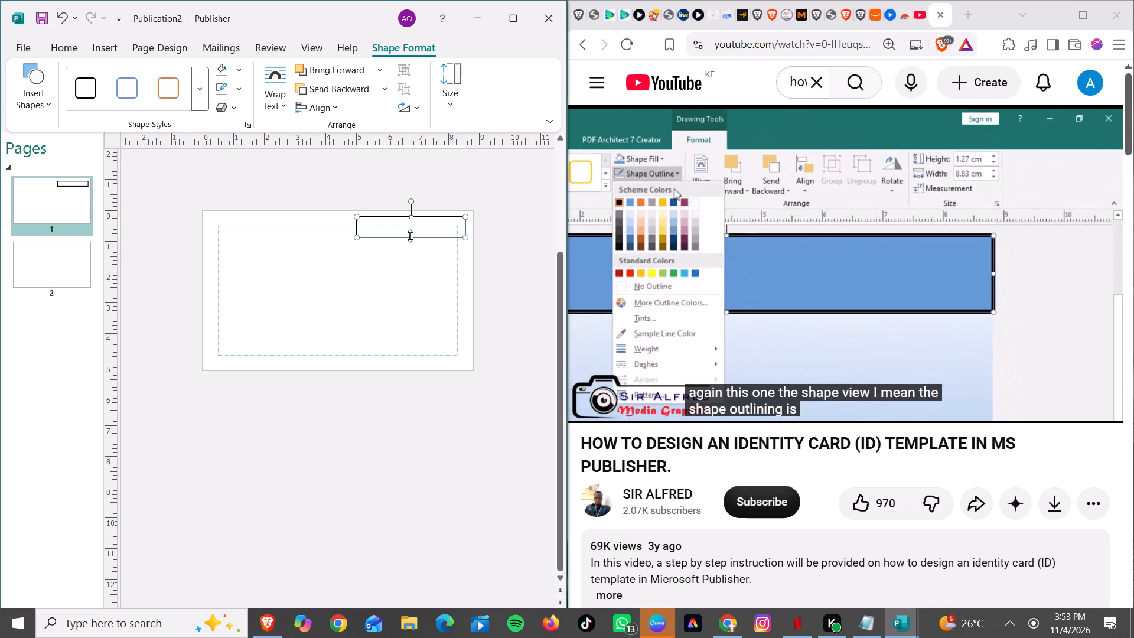
Fill the small rectangle with the dark blue scheme colour.
{"action": "left_click", "coordinate": [408, 223]}
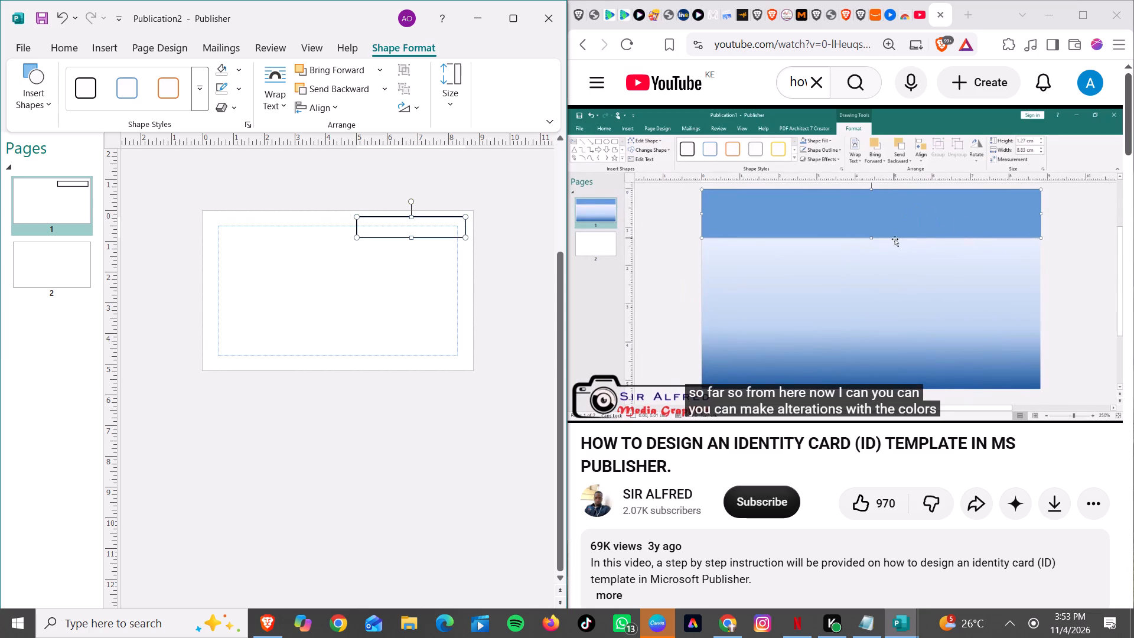
{"action": "left_click", "coordinate": [348, 254]}
{"action": "left_click", "coordinate": [376, 223]}
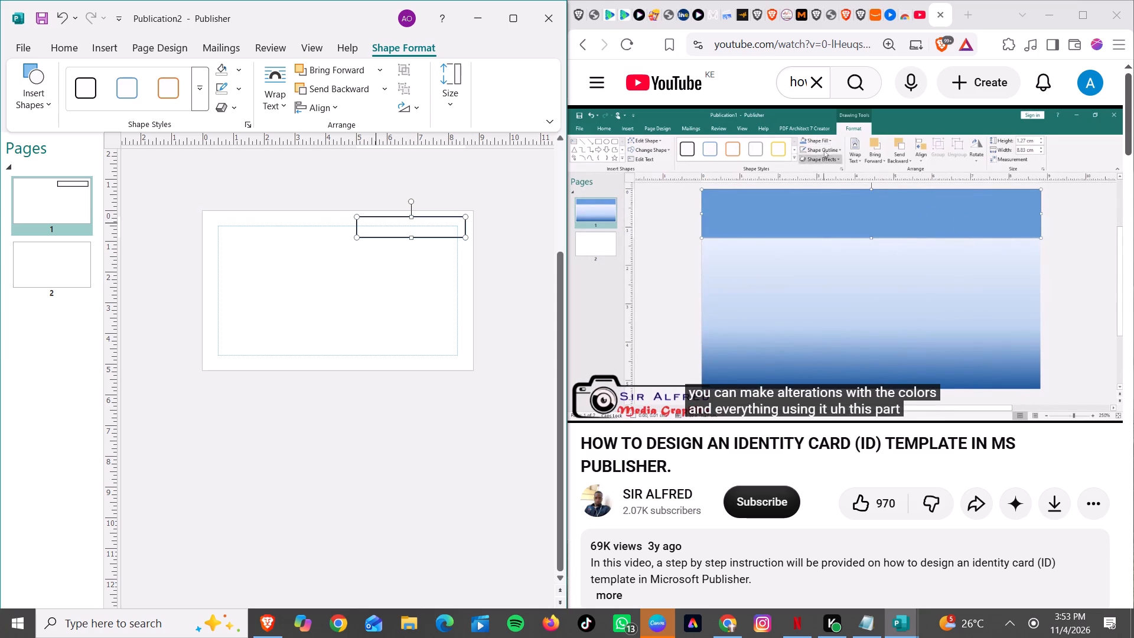
{"action": "left_click", "coordinate": [235, 75]}
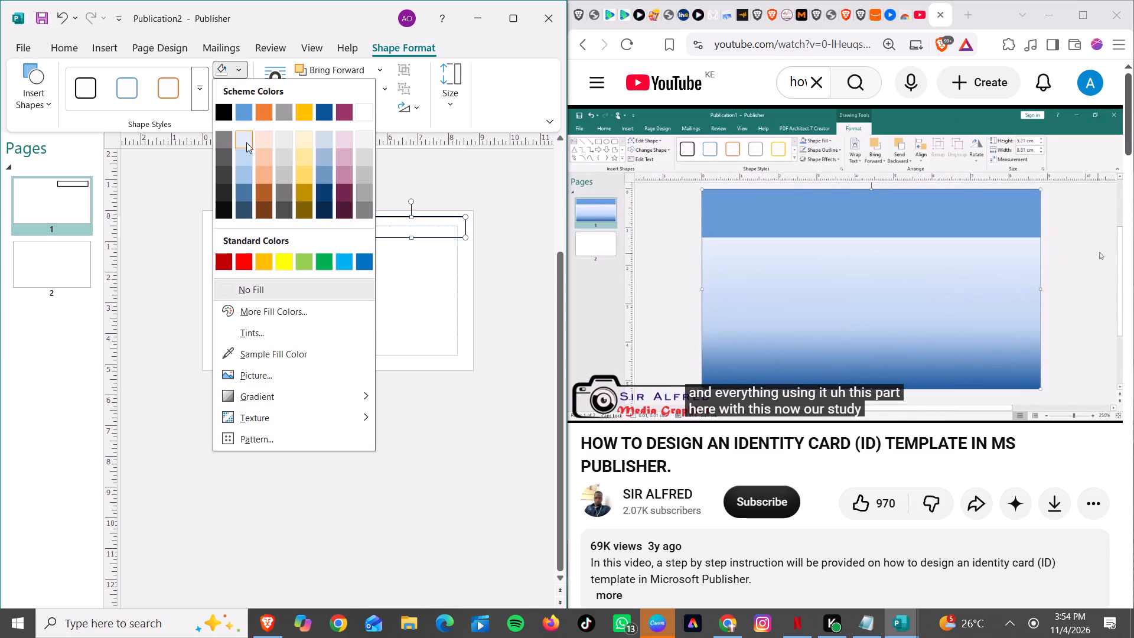
{"action": "left_click", "coordinate": [322, 116]}
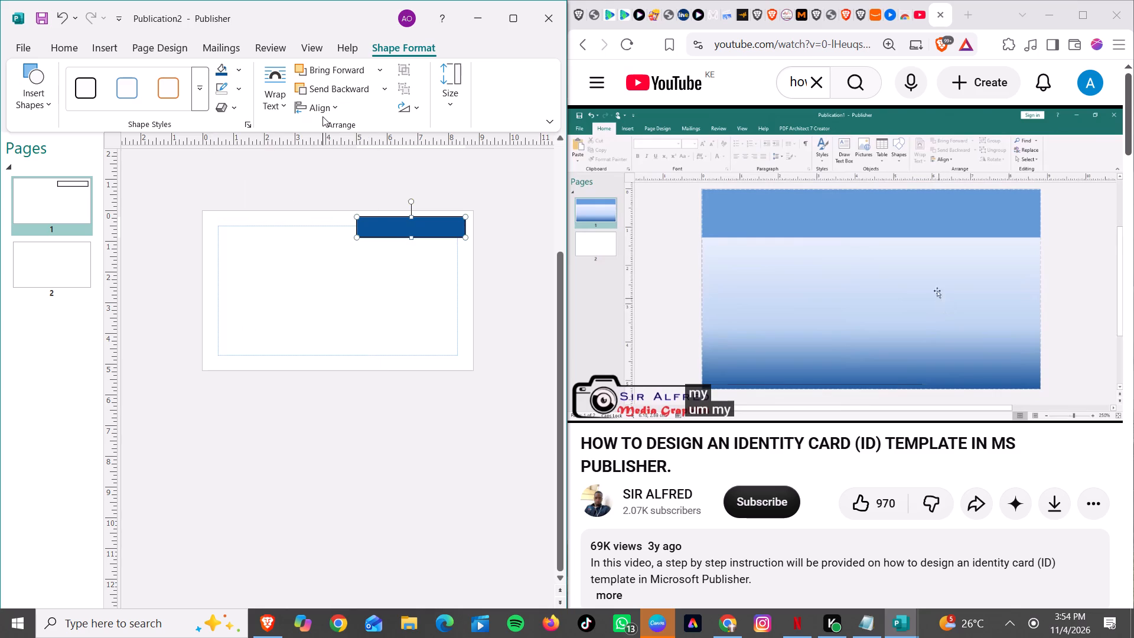
Change the header rectangle's fill to the custom dark indigo colour #1F0797.
{"action": "left_click", "coordinate": [380, 226]}
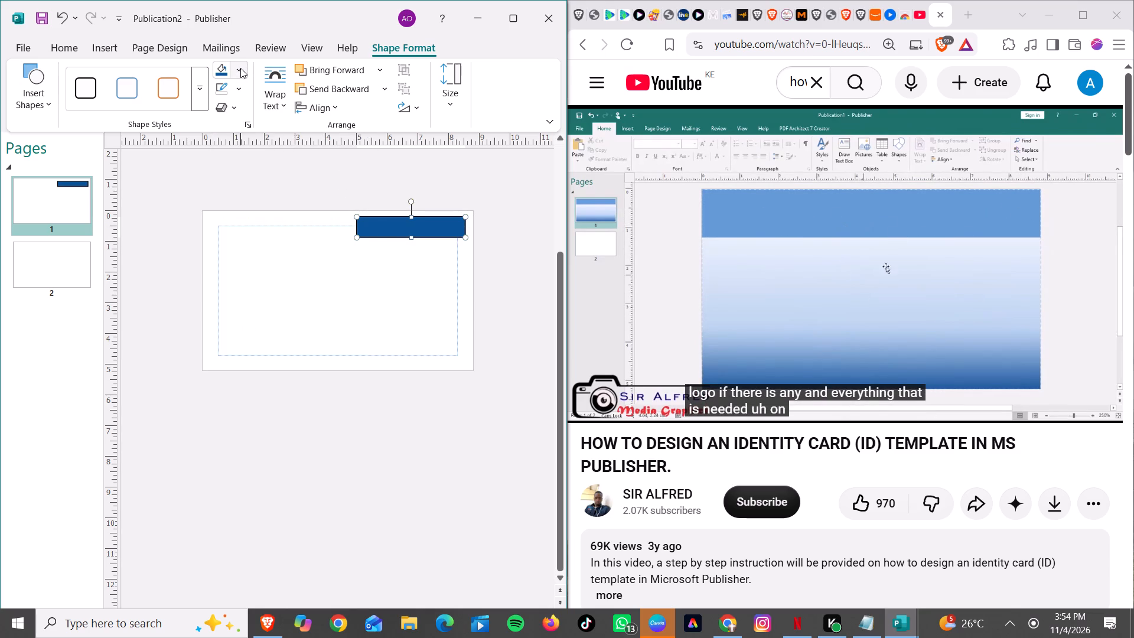
{"action": "left_click", "coordinate": [240, 68]}
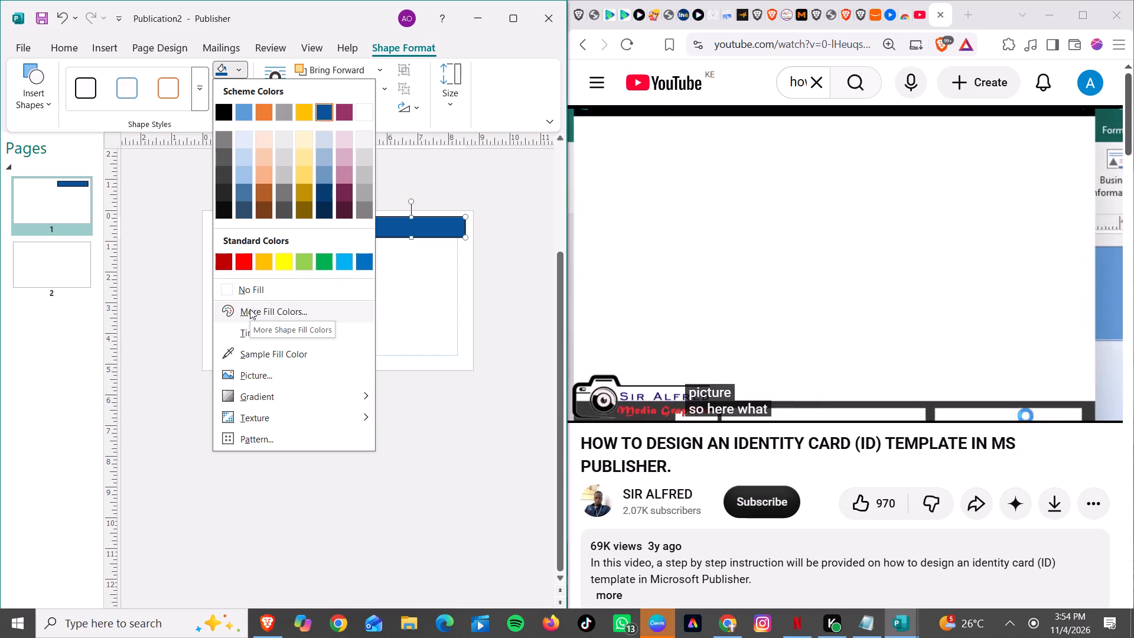
{"action": "left_click", "coordinate": [250, 309]}
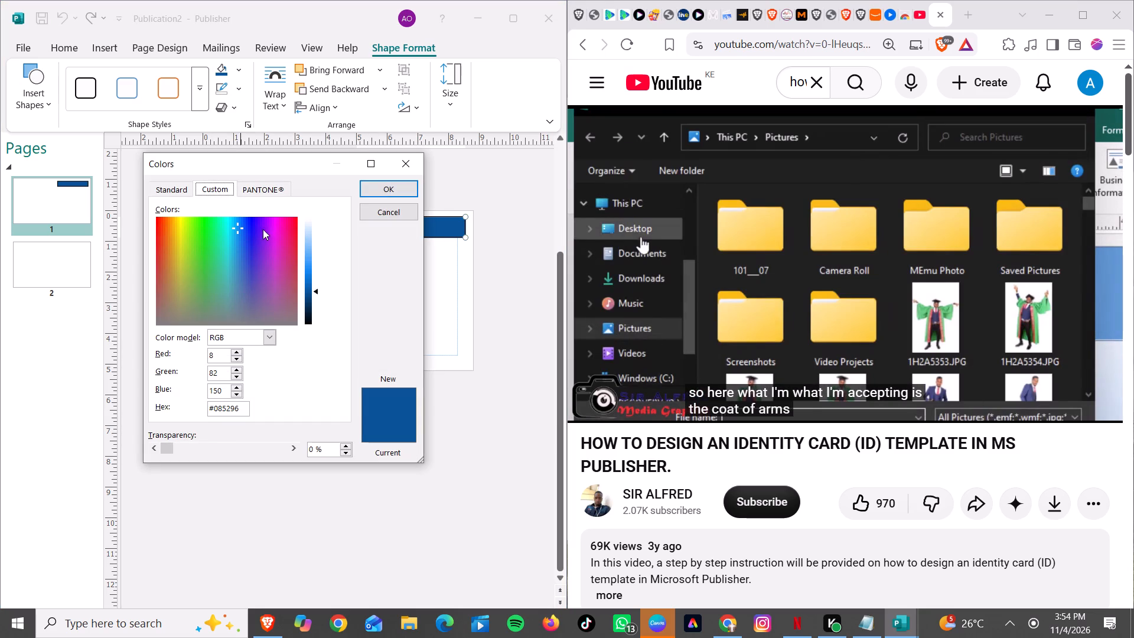
{"action": "left_click", "coordinate": [249, 229]}
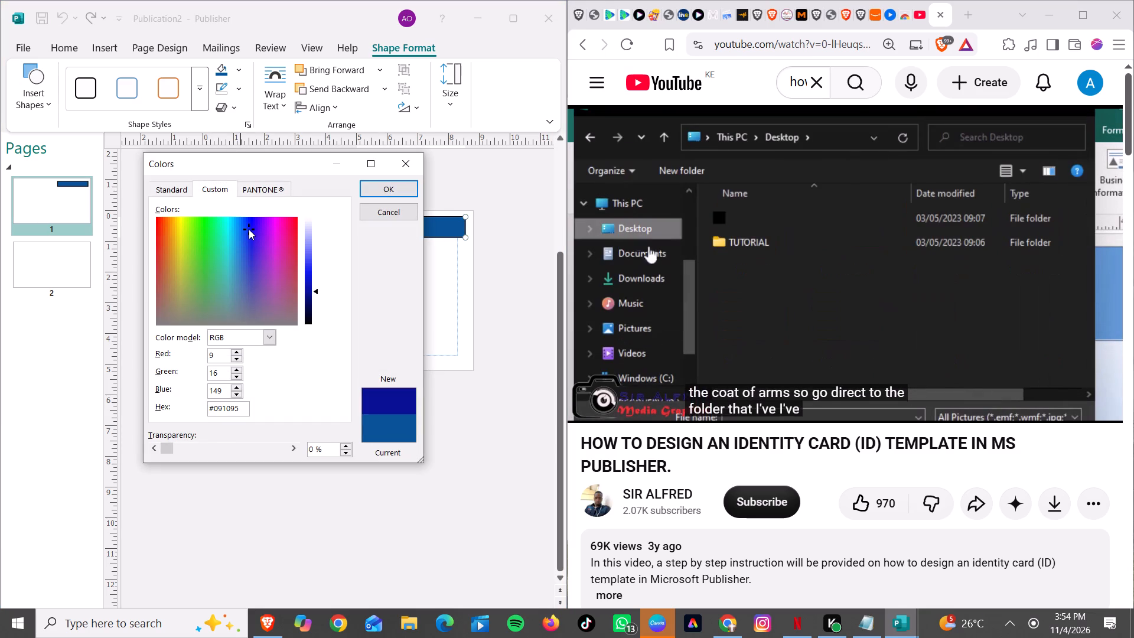
{"action": "left_click", "coordinate": [253, 226]}
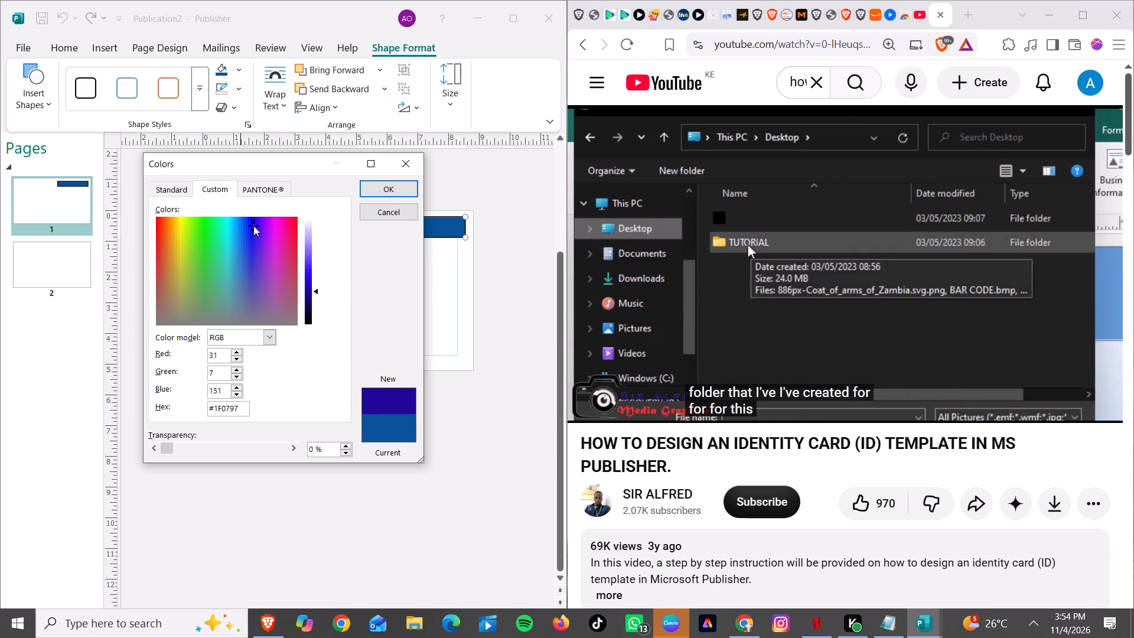
{"action": "left_click", "coordinate": [369, 187]}
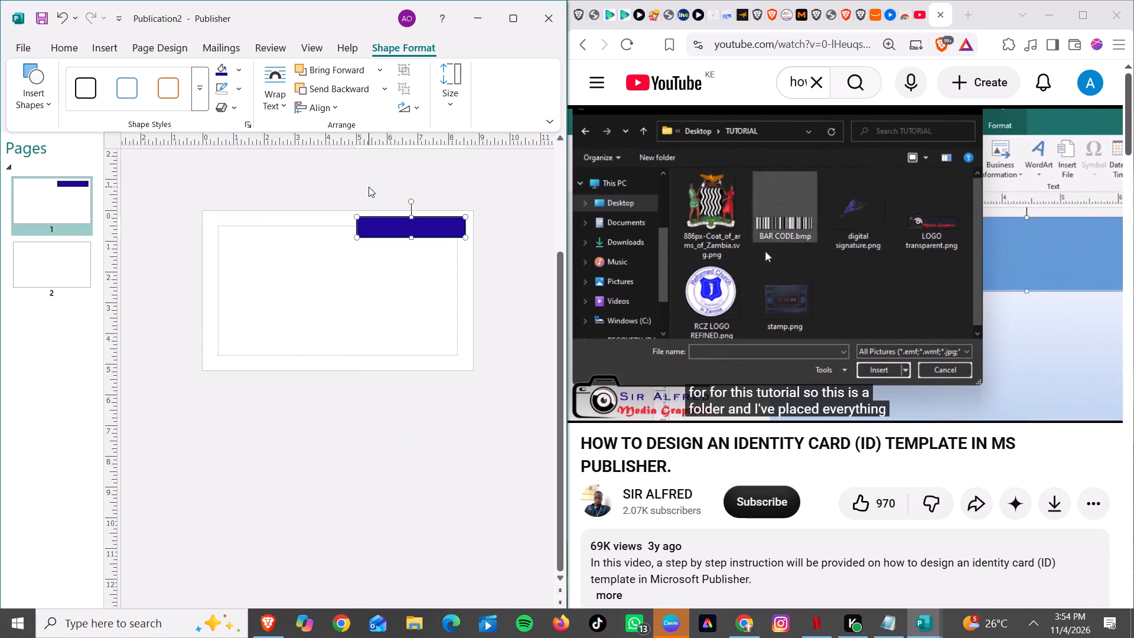
Draw a nearly square rounded rectangle in the lower-left corner of the card's margin guides.
{"action": "left_click", "coordinate": [366, 256]}
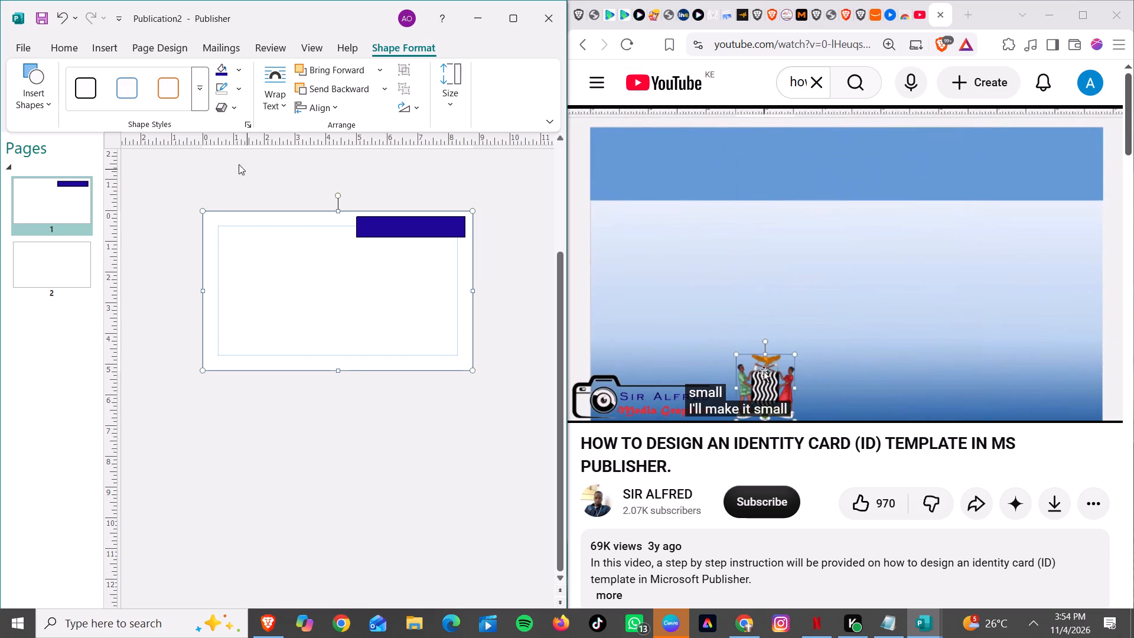
{"action": "left_click", "coordinate": [45, 110]}
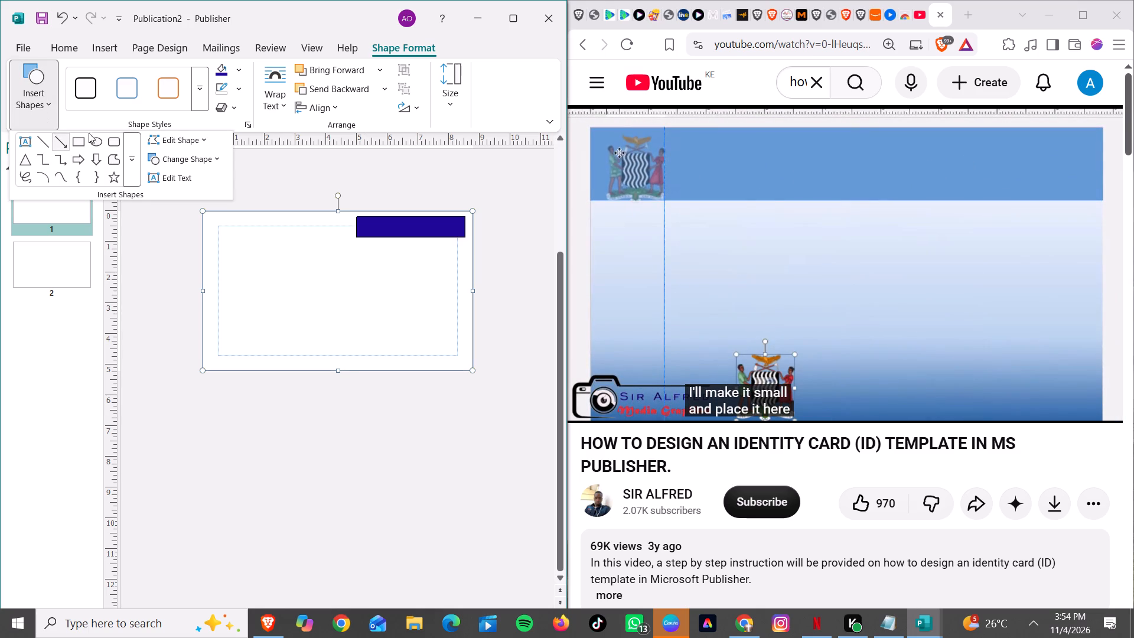
{"action": "left_click", "coordinate": [109, 138]}
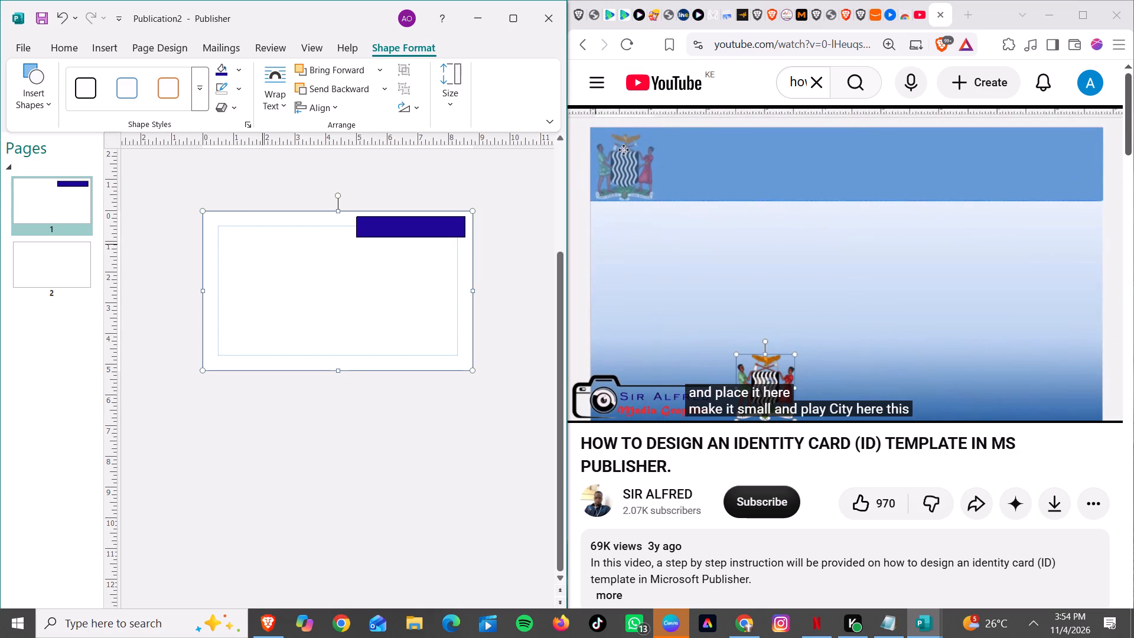
{"action": "left_click_drag", "start_coordinate": [220, 269], "coordinate": [253, 300]}
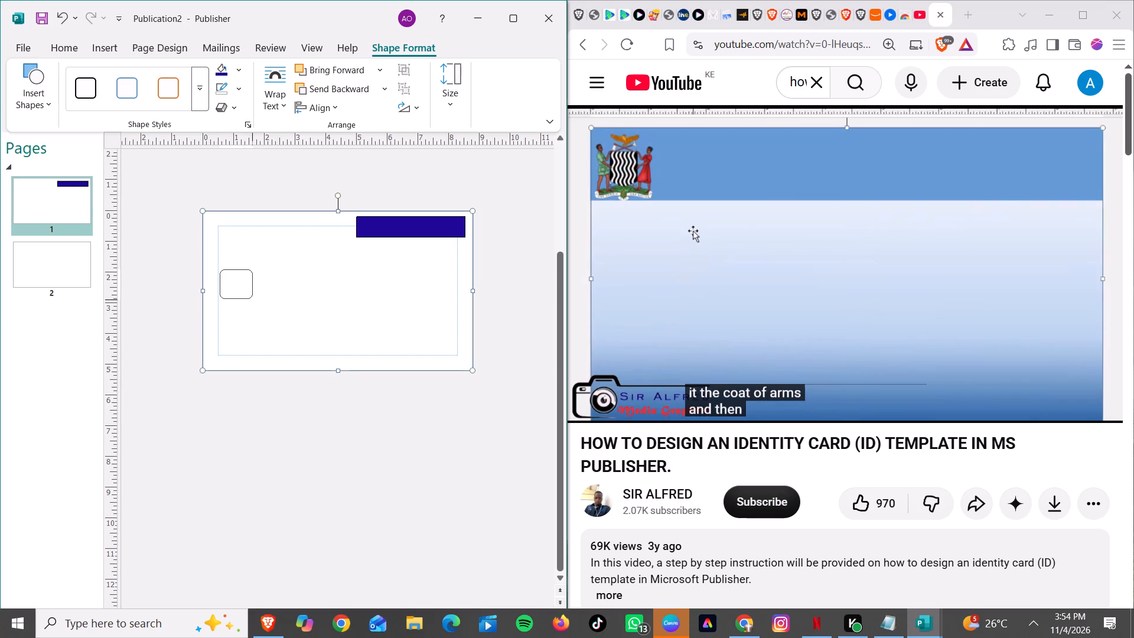
{"action": "left_click_drag", "start_coordinate": [253, 300], "coordinate": [280, 347]}
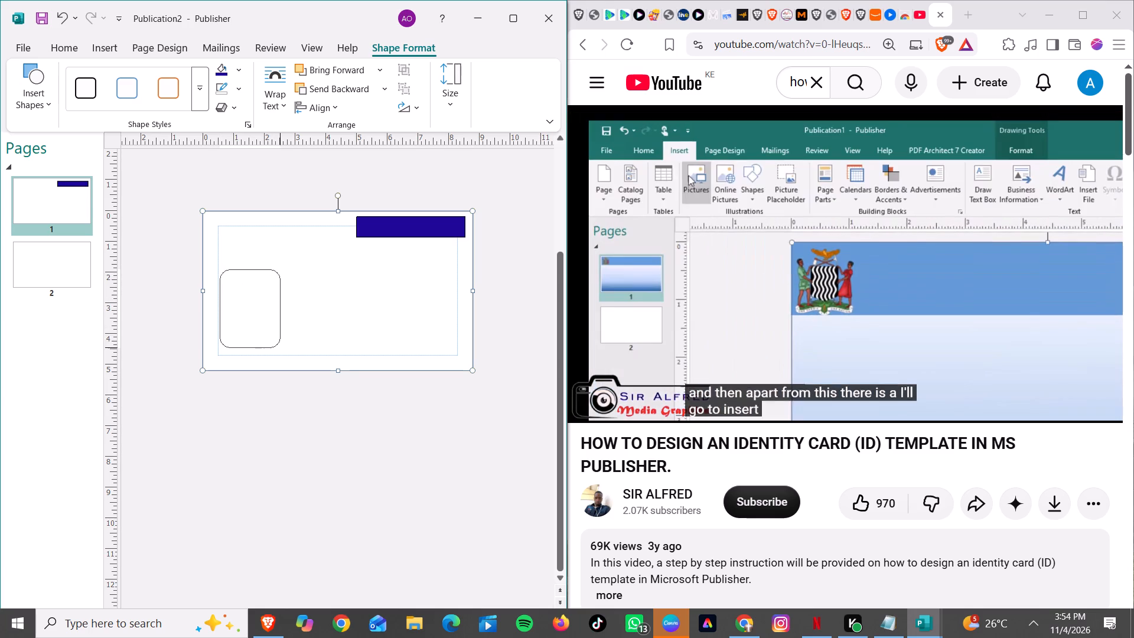
{"action": "left_click_drag", "start_coordinate": [280, 347], "coordinate": [297, 353]}
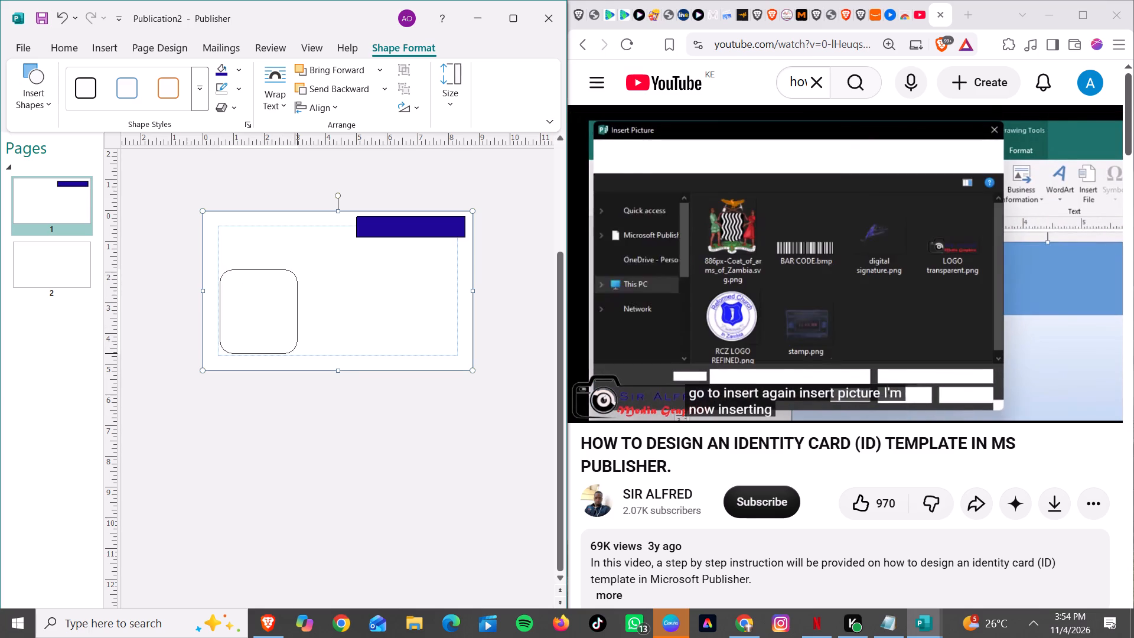
{"action": "left_click_drag", "start_coordinate": [297, 353], "coordinate": [298, 353]}
{"action": "left_click", "coordinate": [336, 305]}
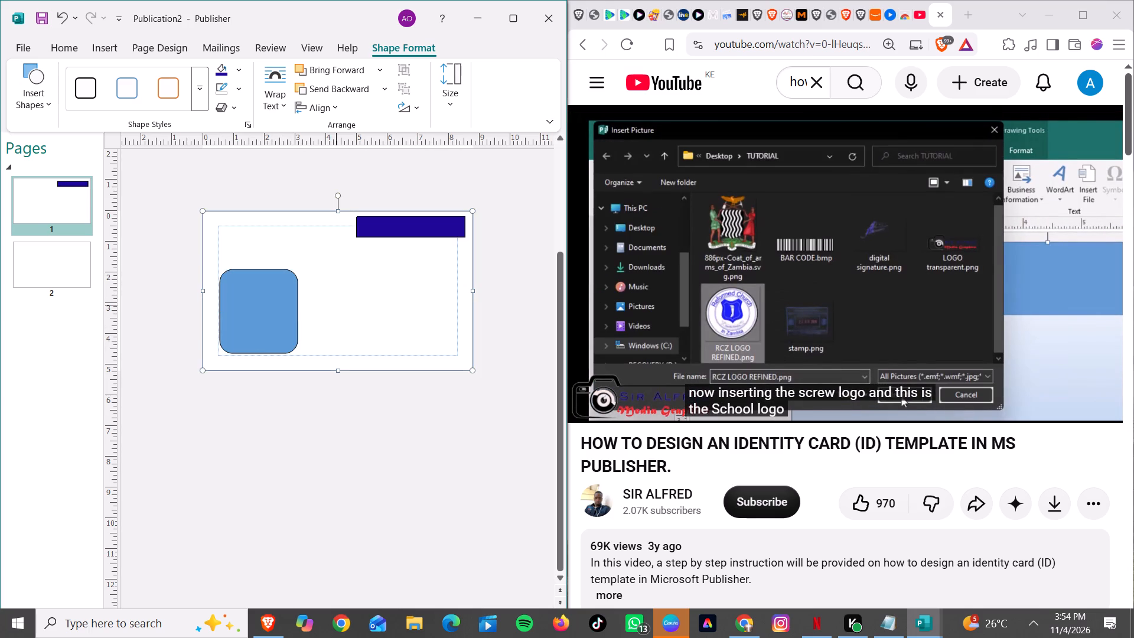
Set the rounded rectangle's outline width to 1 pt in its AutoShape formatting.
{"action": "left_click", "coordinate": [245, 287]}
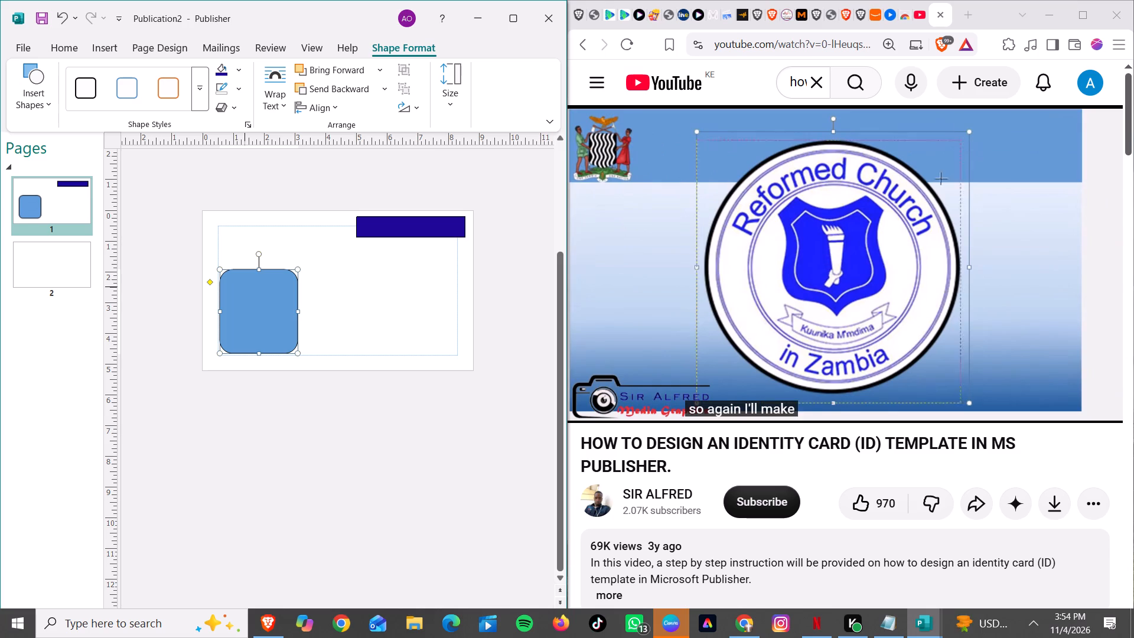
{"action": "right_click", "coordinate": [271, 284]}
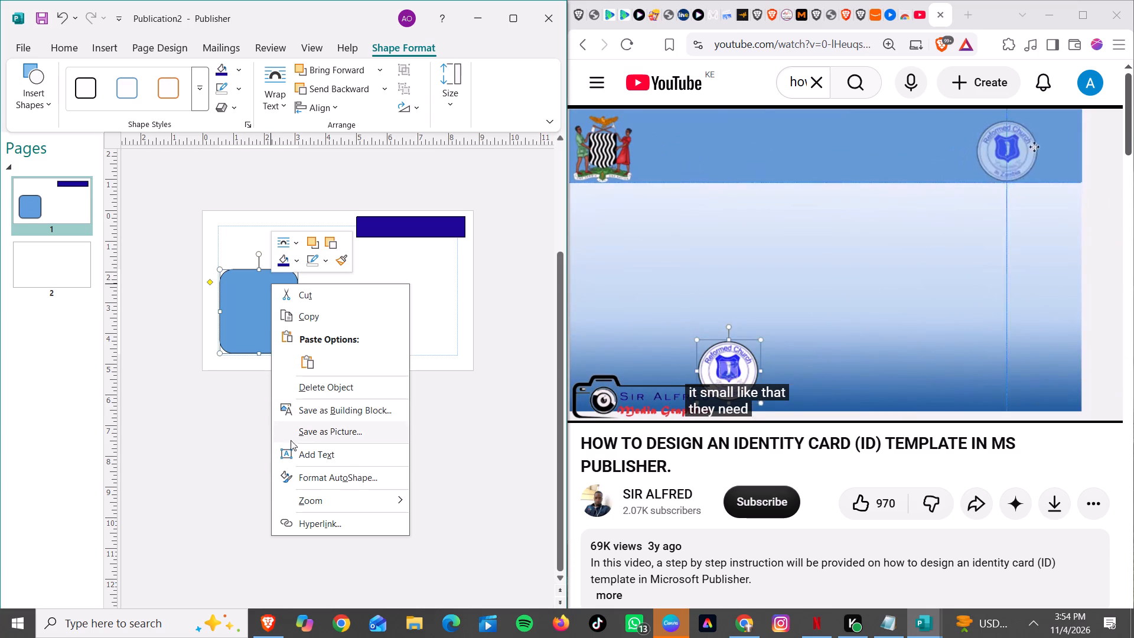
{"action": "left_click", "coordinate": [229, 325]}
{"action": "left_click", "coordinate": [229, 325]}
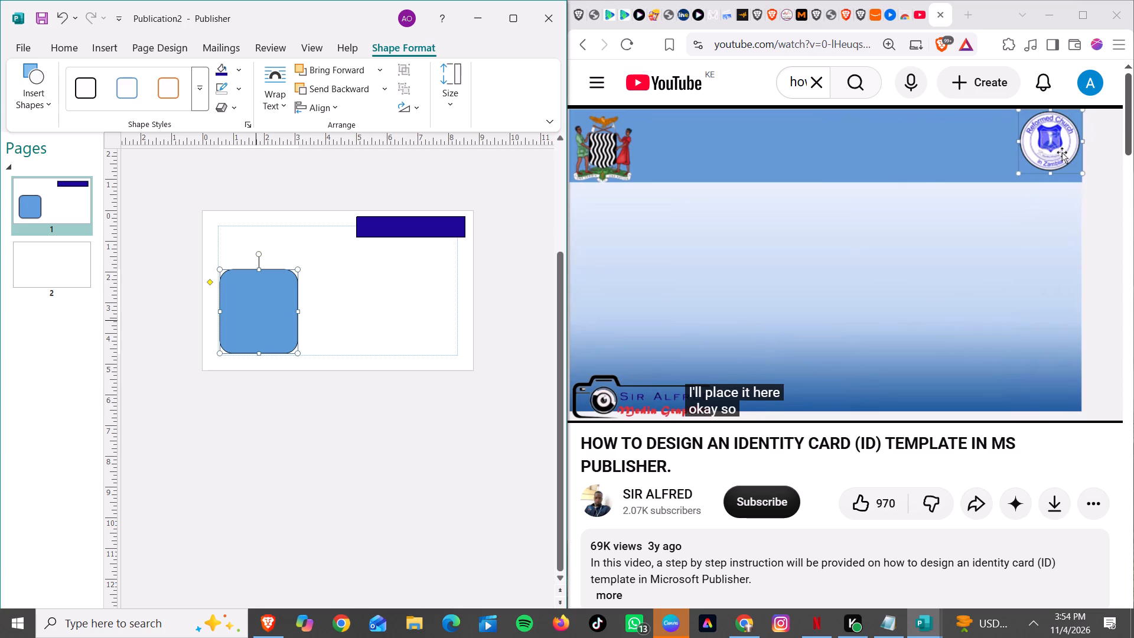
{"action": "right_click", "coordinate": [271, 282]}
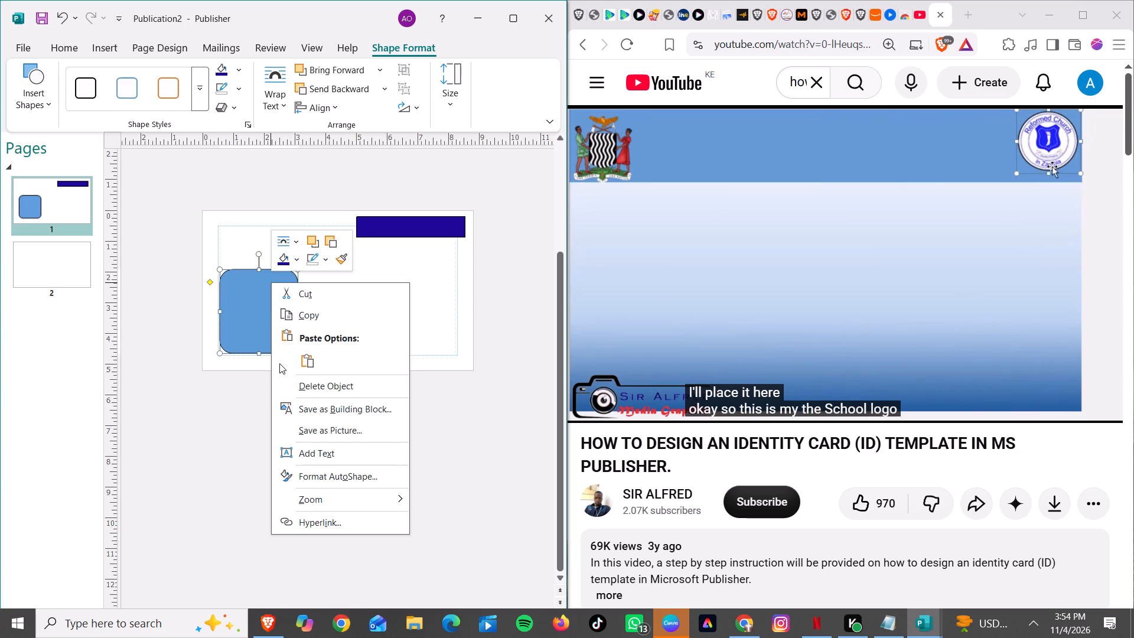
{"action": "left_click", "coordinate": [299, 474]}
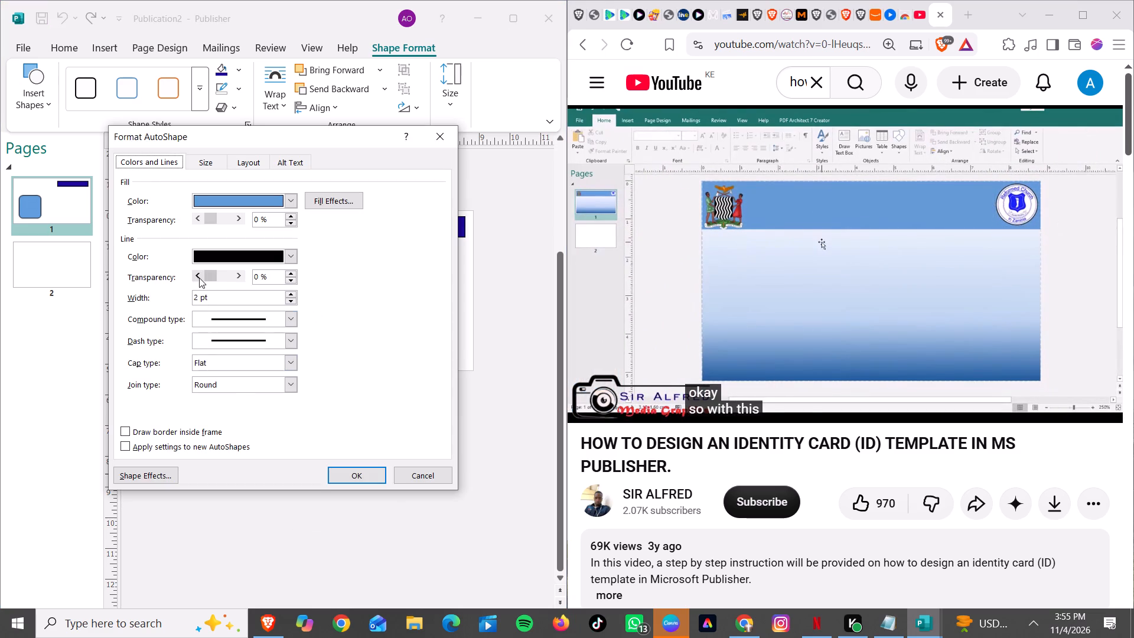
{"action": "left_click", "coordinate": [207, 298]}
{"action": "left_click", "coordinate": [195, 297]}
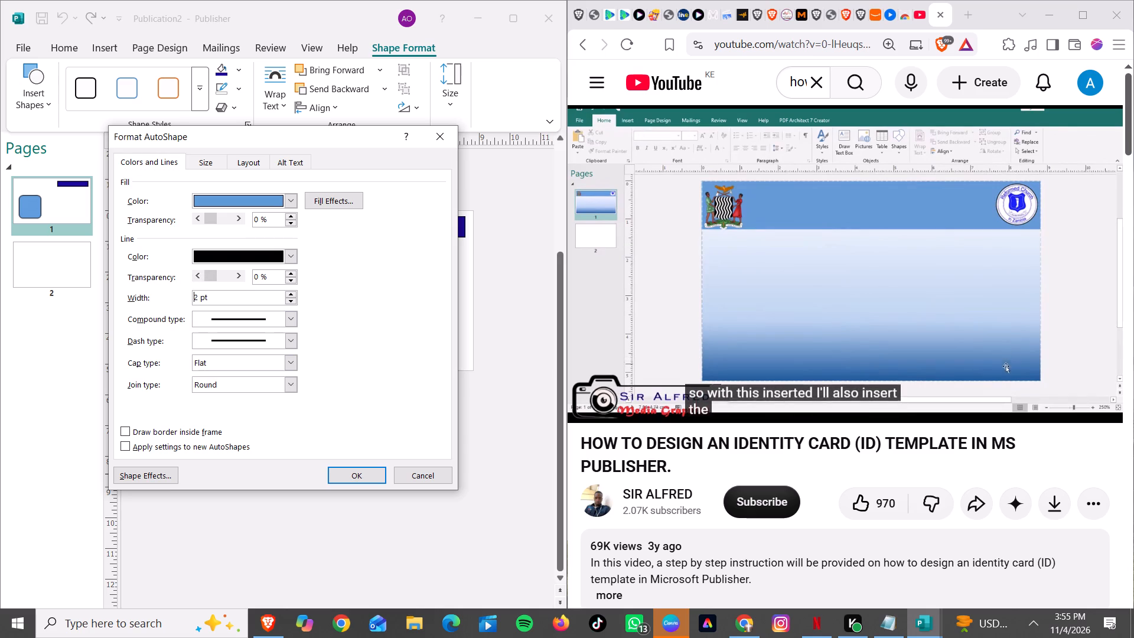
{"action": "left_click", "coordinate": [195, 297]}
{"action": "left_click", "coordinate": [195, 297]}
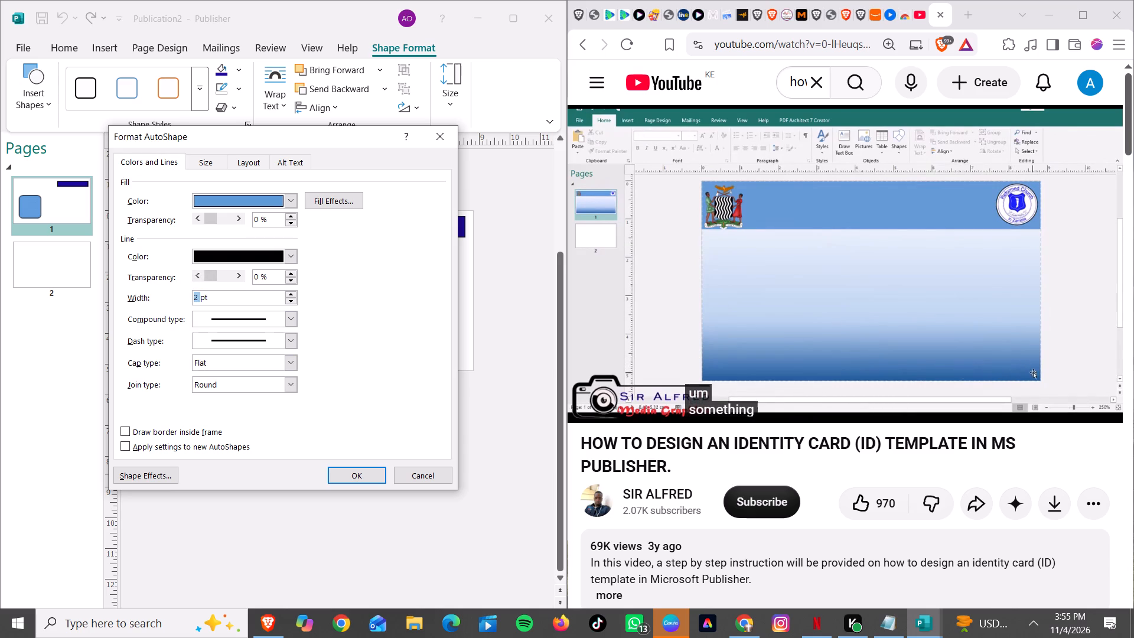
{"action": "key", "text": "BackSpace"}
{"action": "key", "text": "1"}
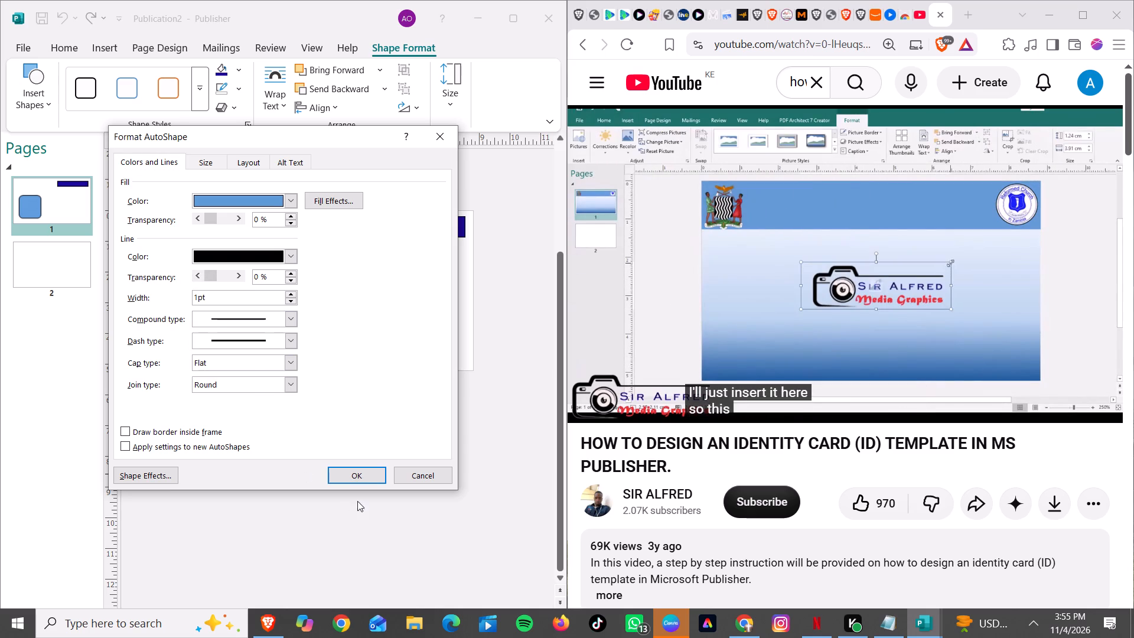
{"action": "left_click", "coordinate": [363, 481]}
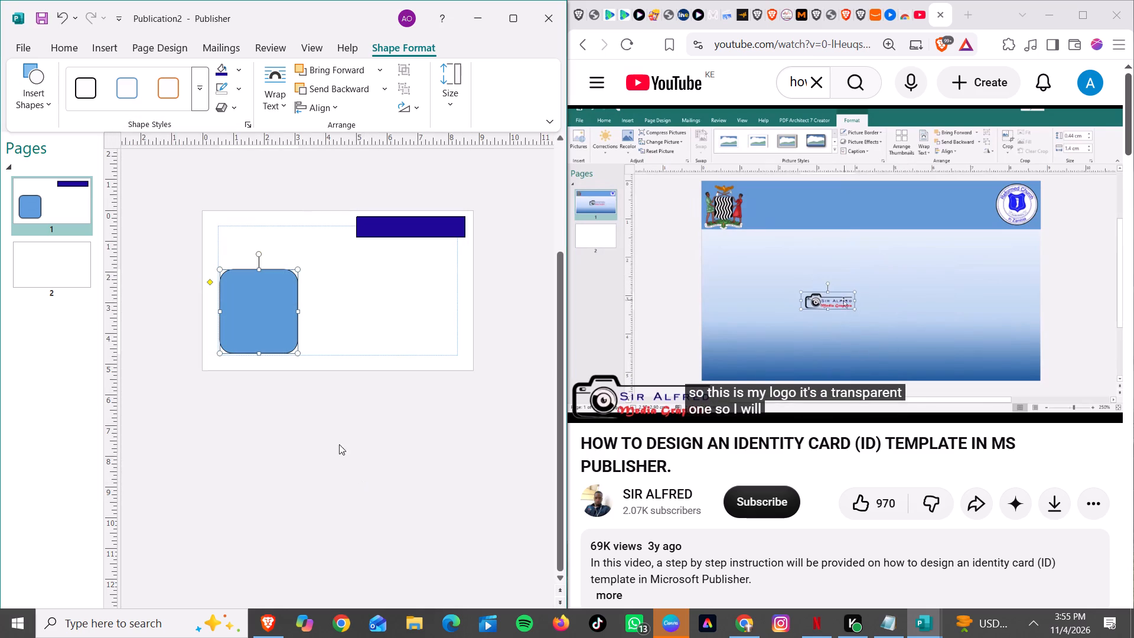
Increase the rounded rectangle's outline width to 3.75 pt in its AutoShape formatting.
{"action": "left_click", "coordinate": [263, 315]}
{"action": "right_click", "coordinate": [236, 315]}
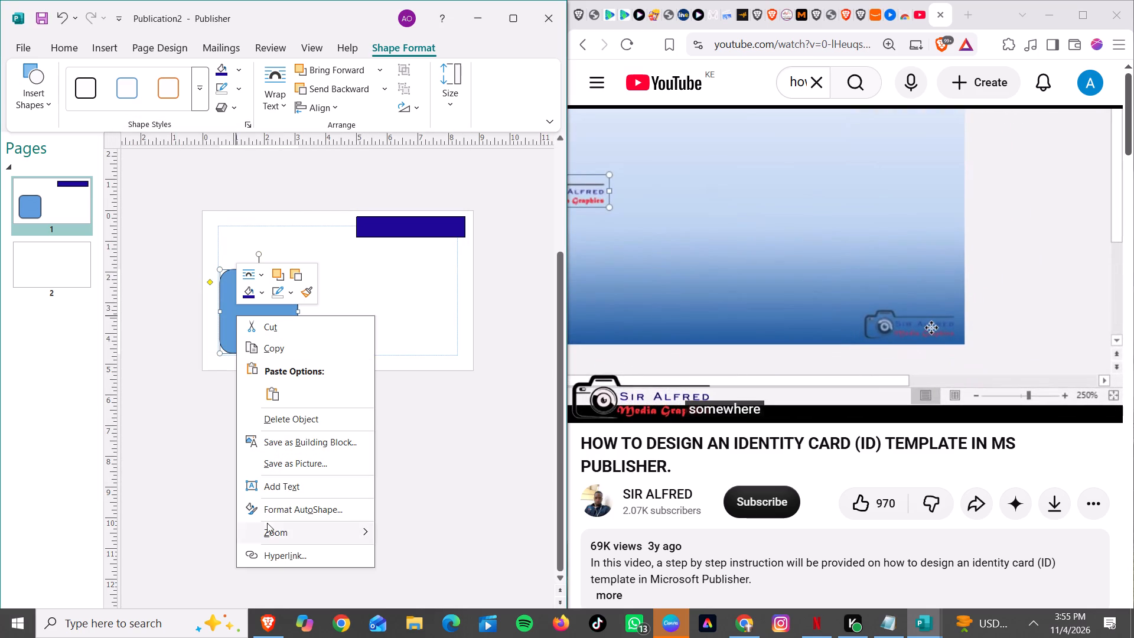
{"action": "left_click", "coordinate": [265, 512]}
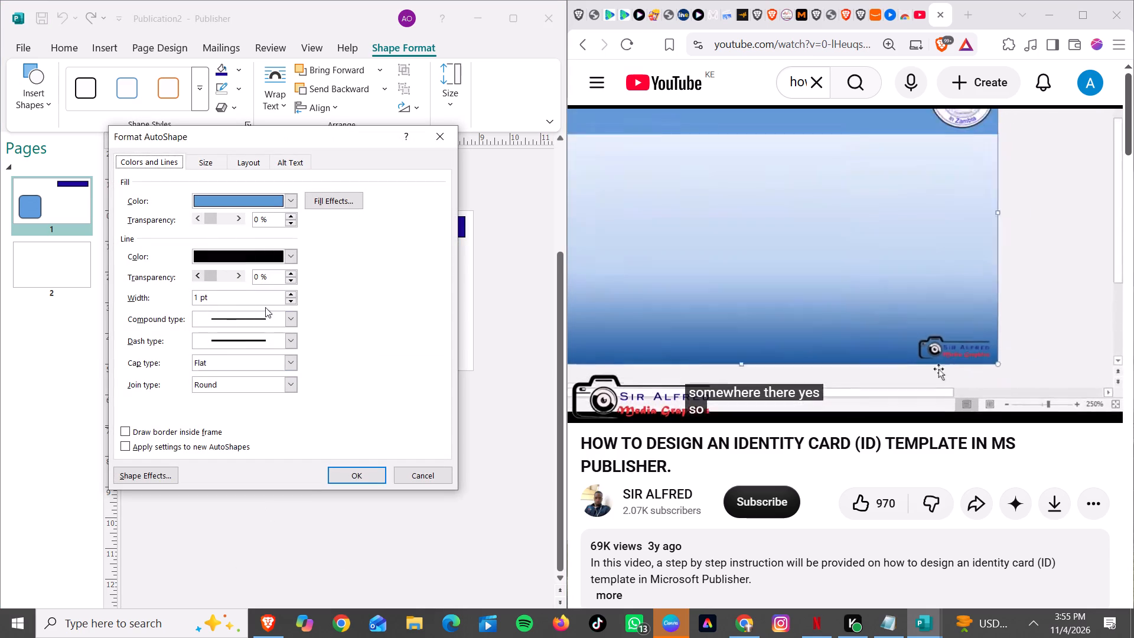
{"action": "left_click", "coordinate": [288, 295]}
{"action": "left_click", "coordinate": [288, 295]}
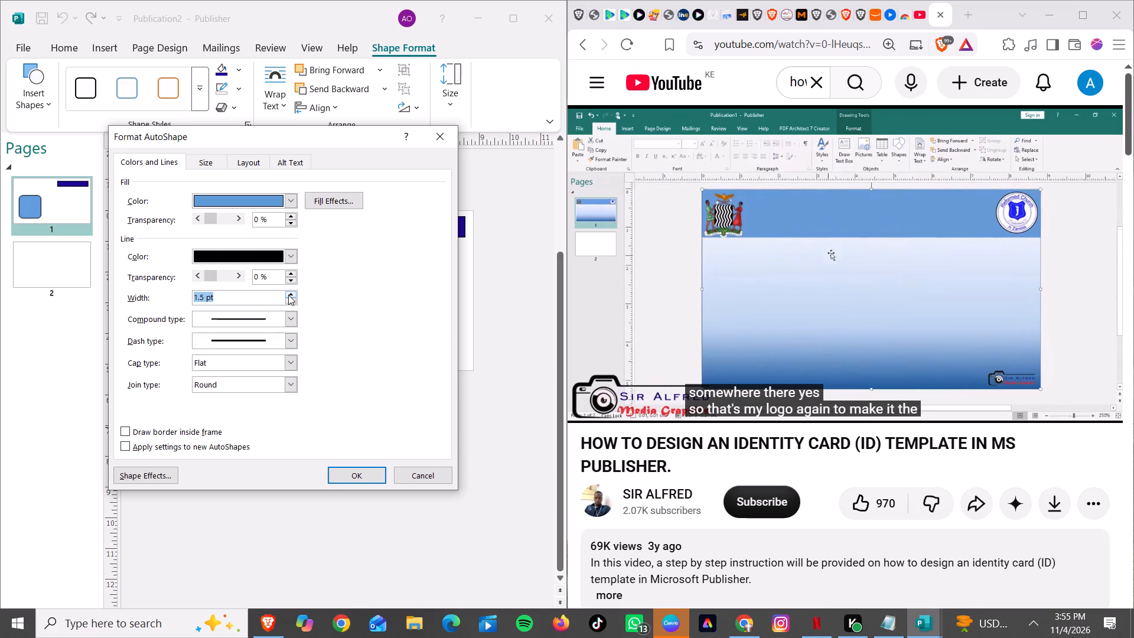
{"action": "left_click", "coordinate": [288, 295]}
{"action": "triple_click", "coordinate": [288, 295]}
{"action": "triple_click", "coordinate": [288, 295]}
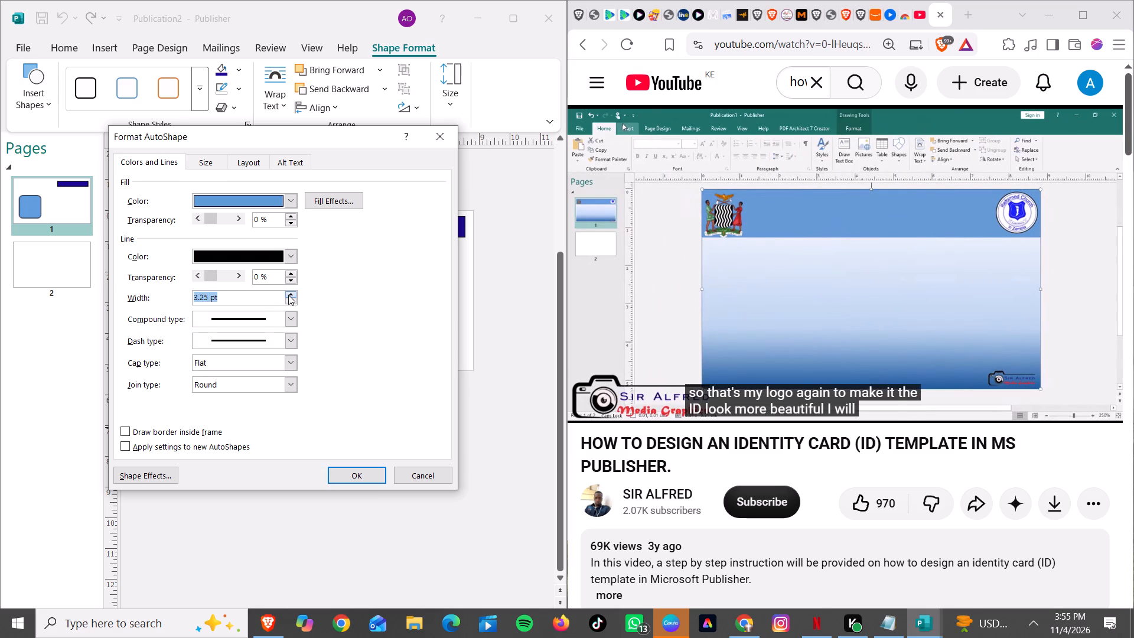
{"action": "left_click", "coordinate": [288, 295]}
{"action": "left_click", "coordinate": [288, 295]}
{"action": "left_click", "coordinate": [337, 477]}
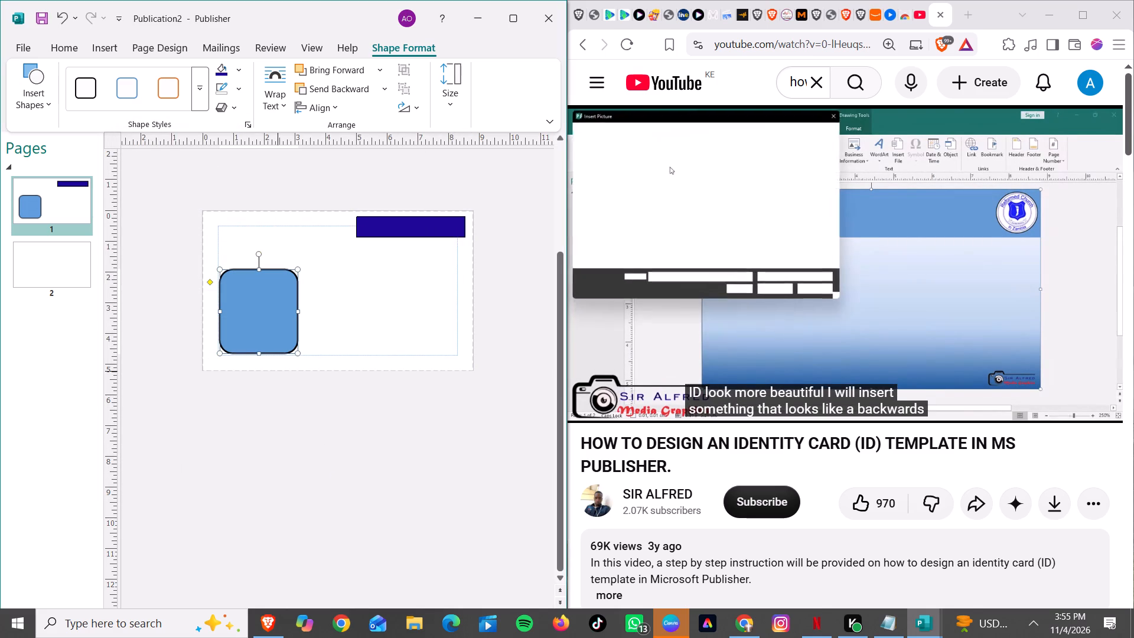
Set the rounded rectangle's outline width to 4 pt and its join type to Bevel in the AutoShape formatting.
{"action": "right_click", "coordinate": [262, 320]}
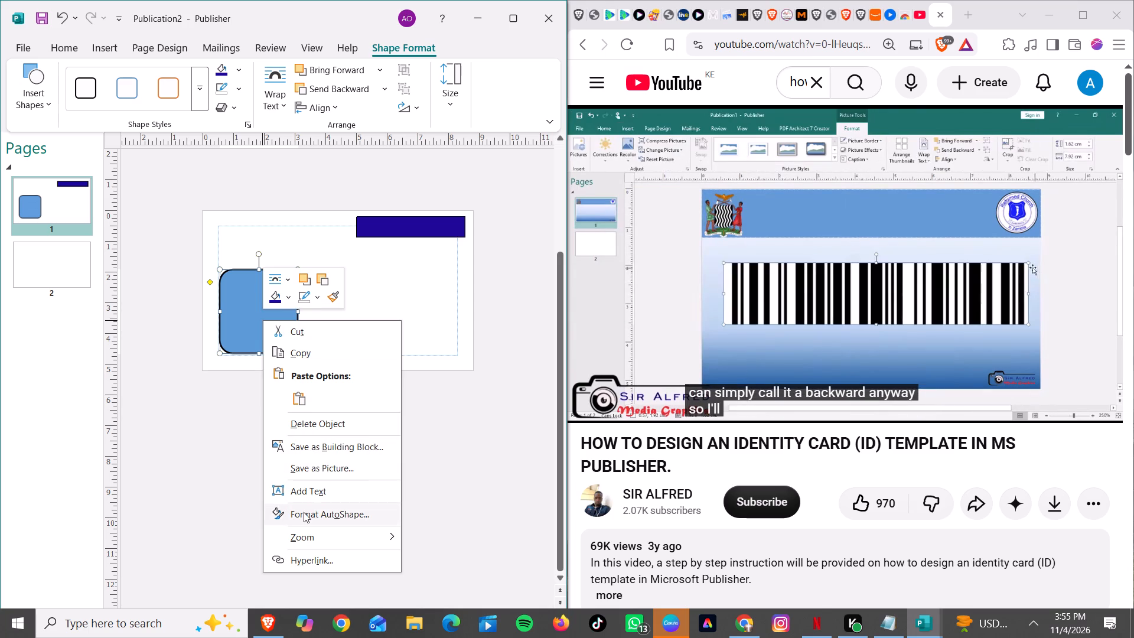
{"action": "left_click", "coordinate": [304, 512]}
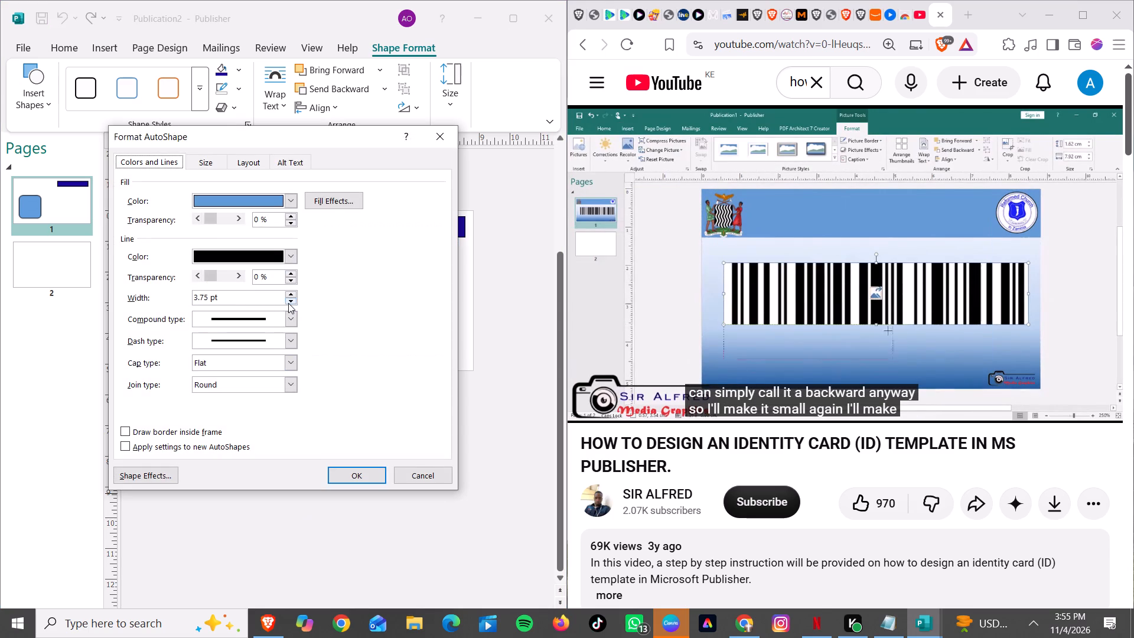
{"action": "left_click", "coordinate": [290, 294]}
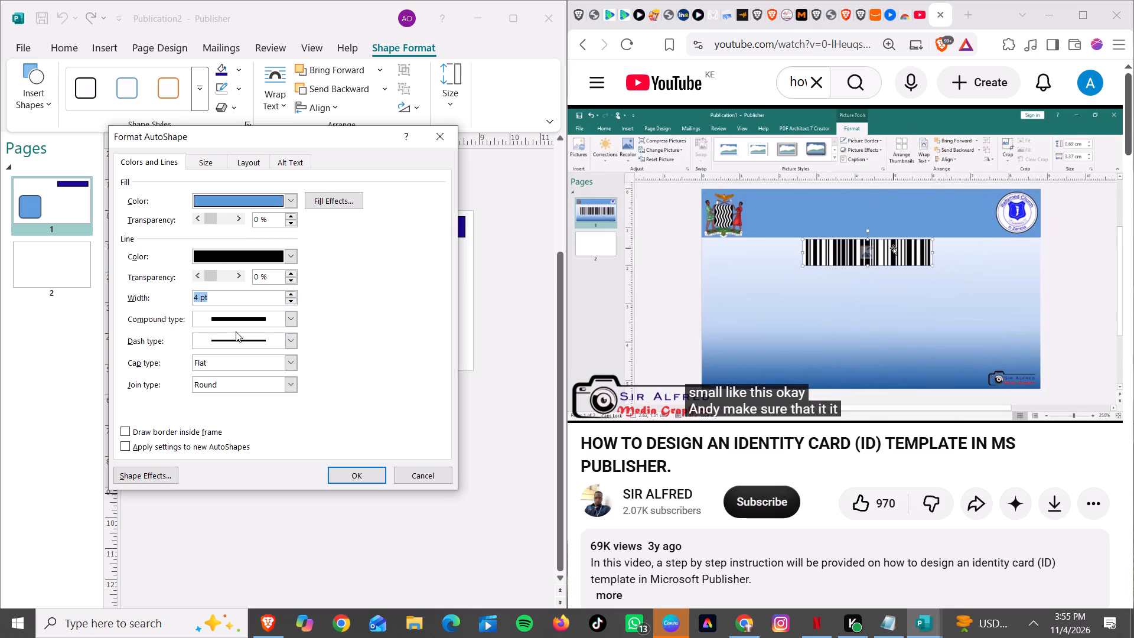
{"action": "left_click", "coordinate": [288, 339]}
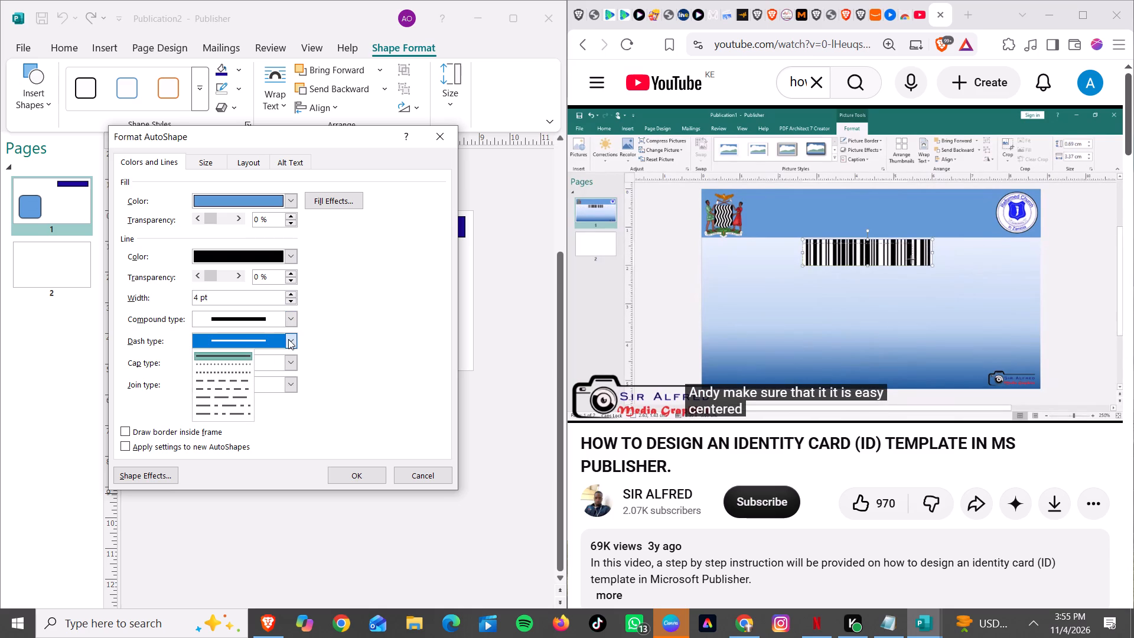
{"action": "left_click", "coordinate": [353, 350]}
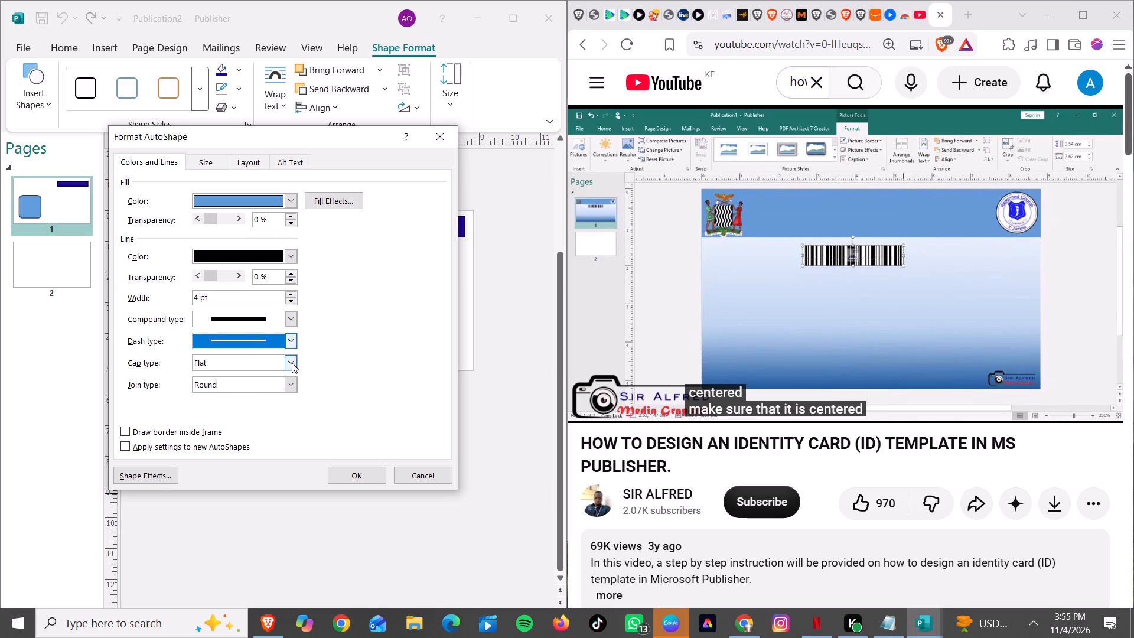
{"action": "left_click", "coordinate": [291, 362]}
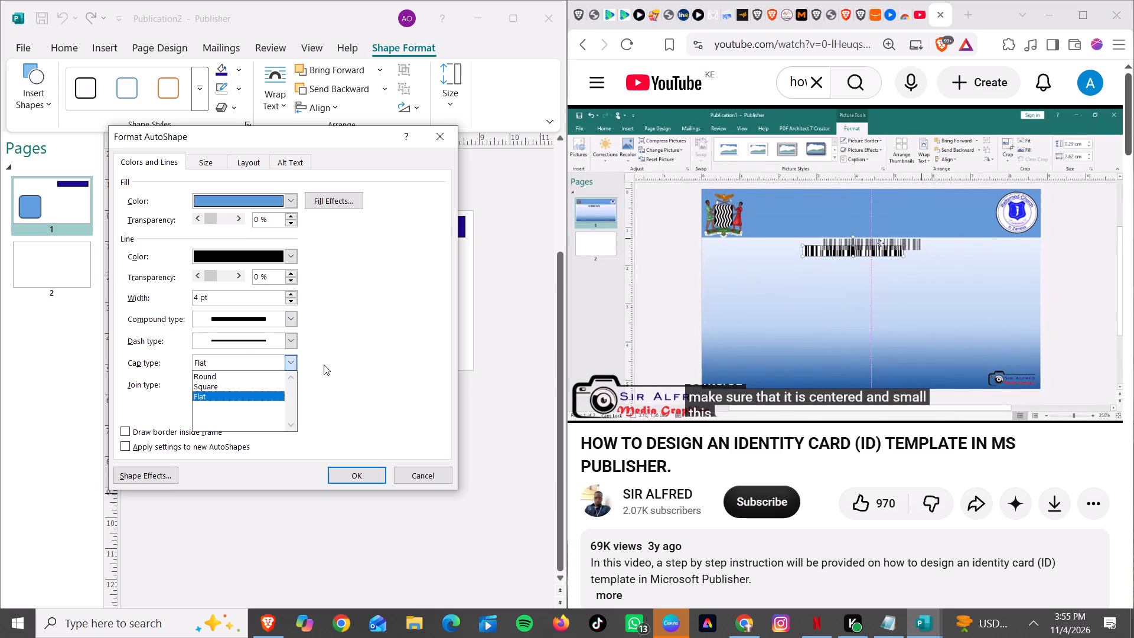
{"action": "left_click", "coordinate": [324, 364]}
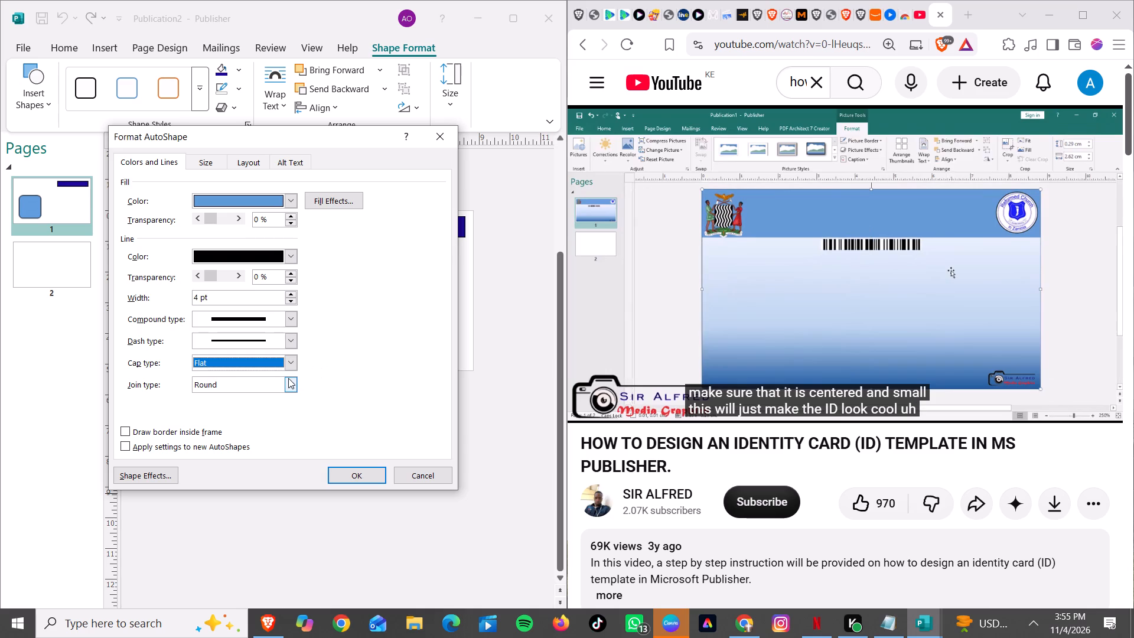
{"action": "left_click", "coordinate": [291, 386]}
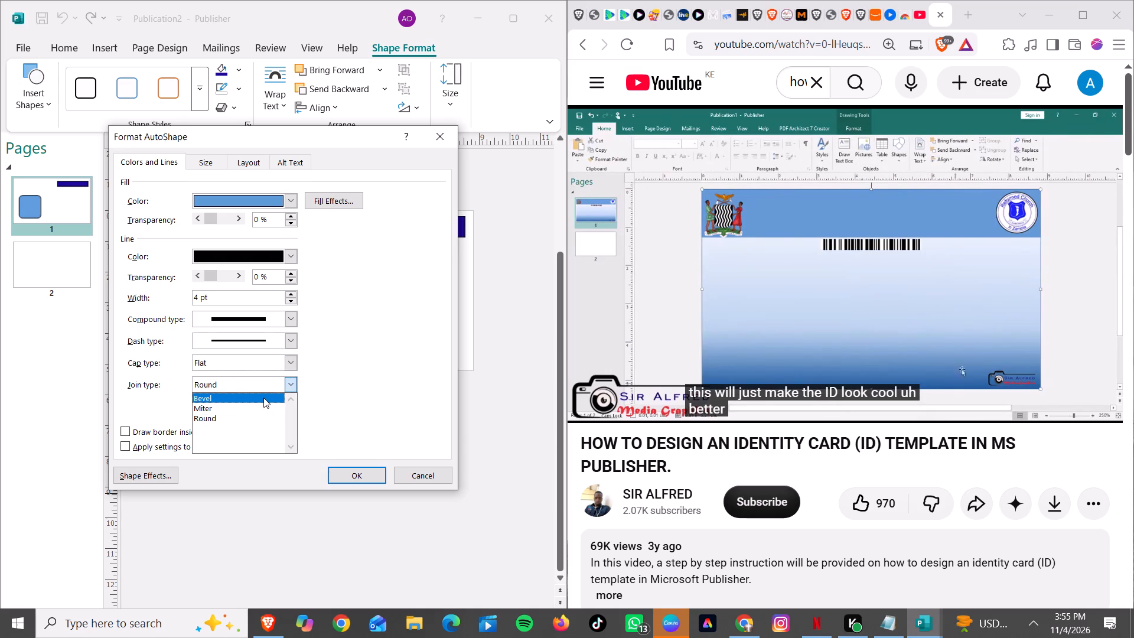
{"action": "left_click", "coordinate": [262, 398]}
{"action": "left_click", "coordinate": [366, 471]}
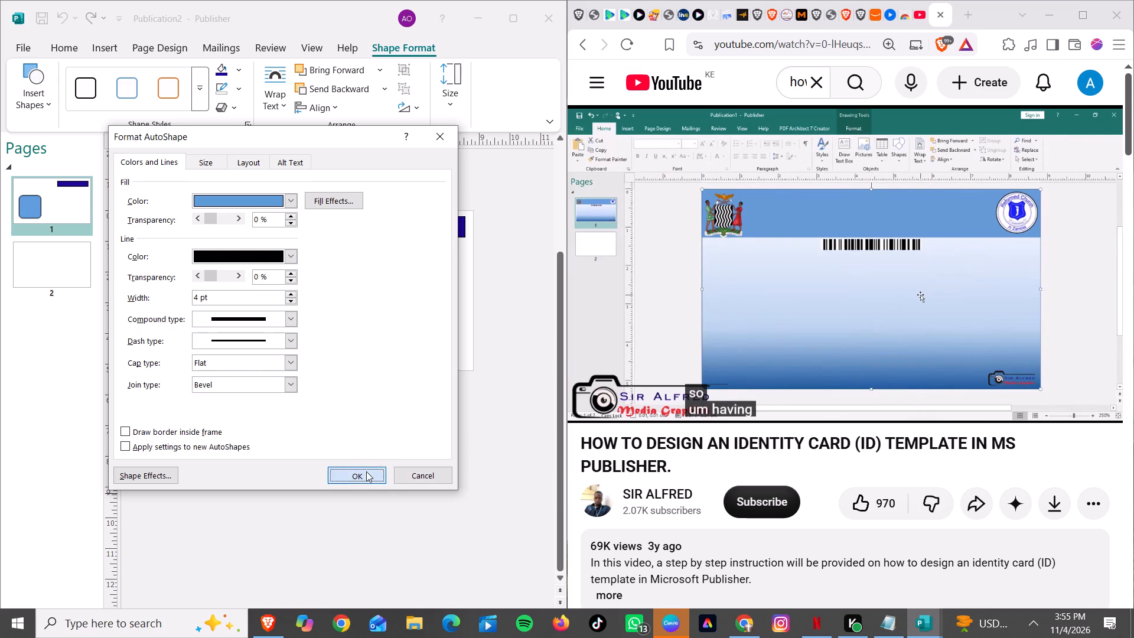
Pause the YouTube tutorial in the browser.
{"action": "left_click", "coordinate": [272, 307]}
{"action": "right_click", "coordinate": [272, 307]}
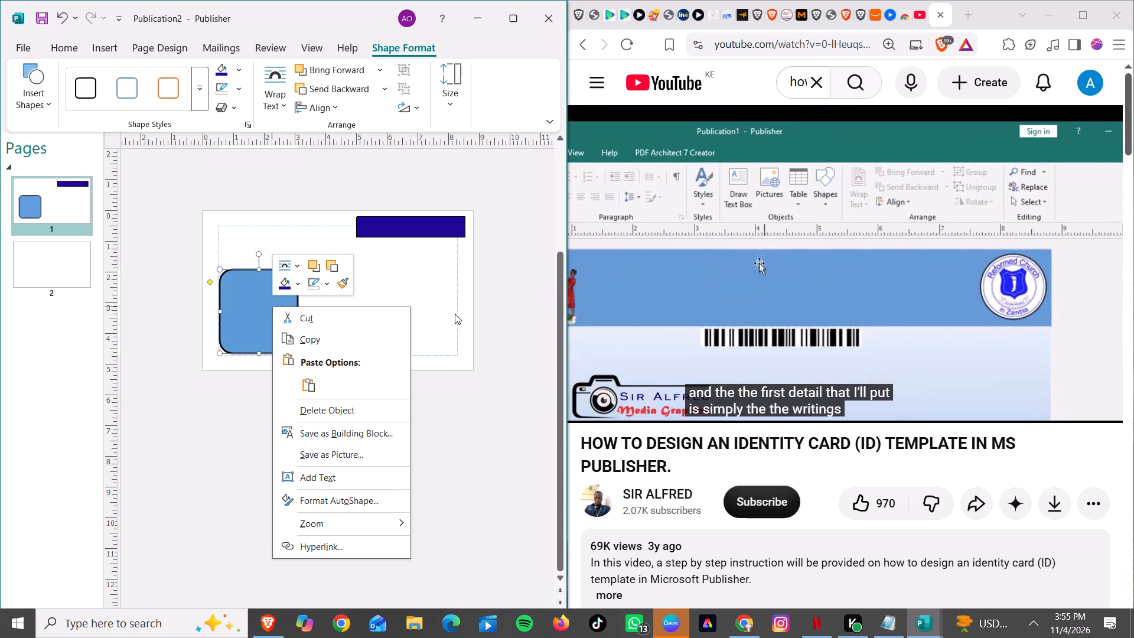
{"action": "left_click", "coordinate": [711, 325]}
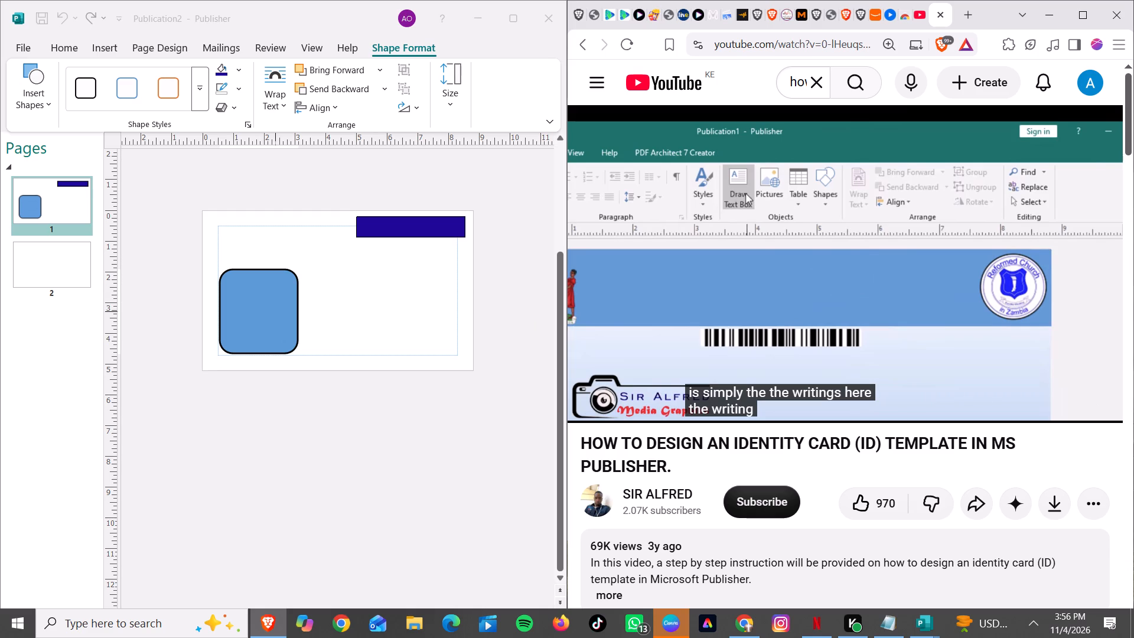
Resize the rounded rectangle in Publisher to a height of 2.931" and a width of 2.739".
{"action": "right_click", "coordinate": [275, 311]}
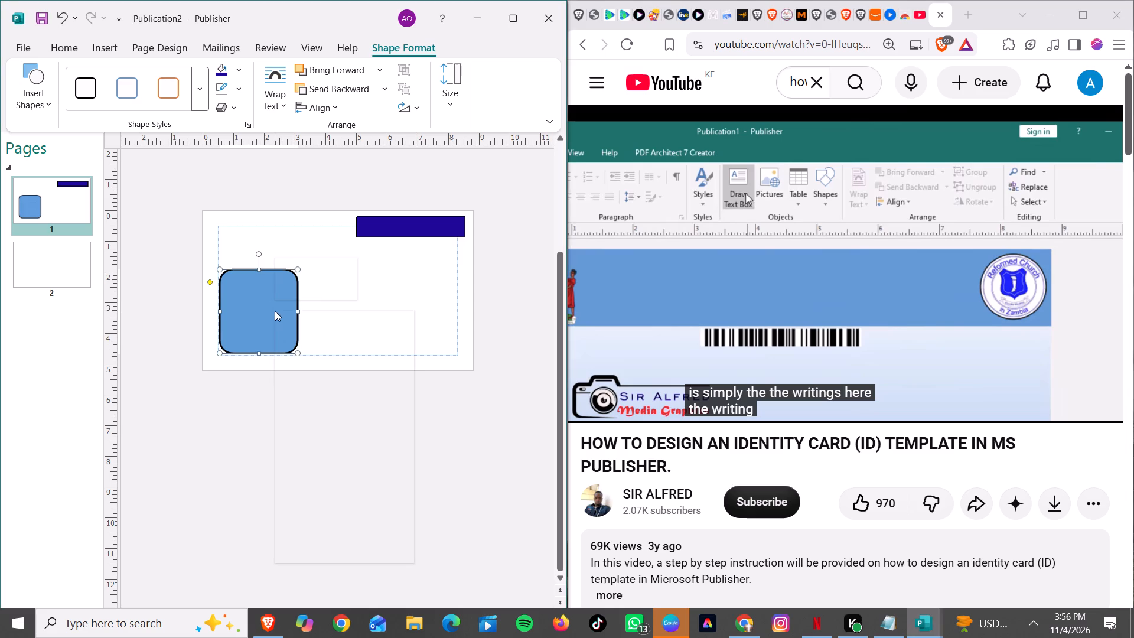
{"action": "left_click", "coordinate": [305, 510]}
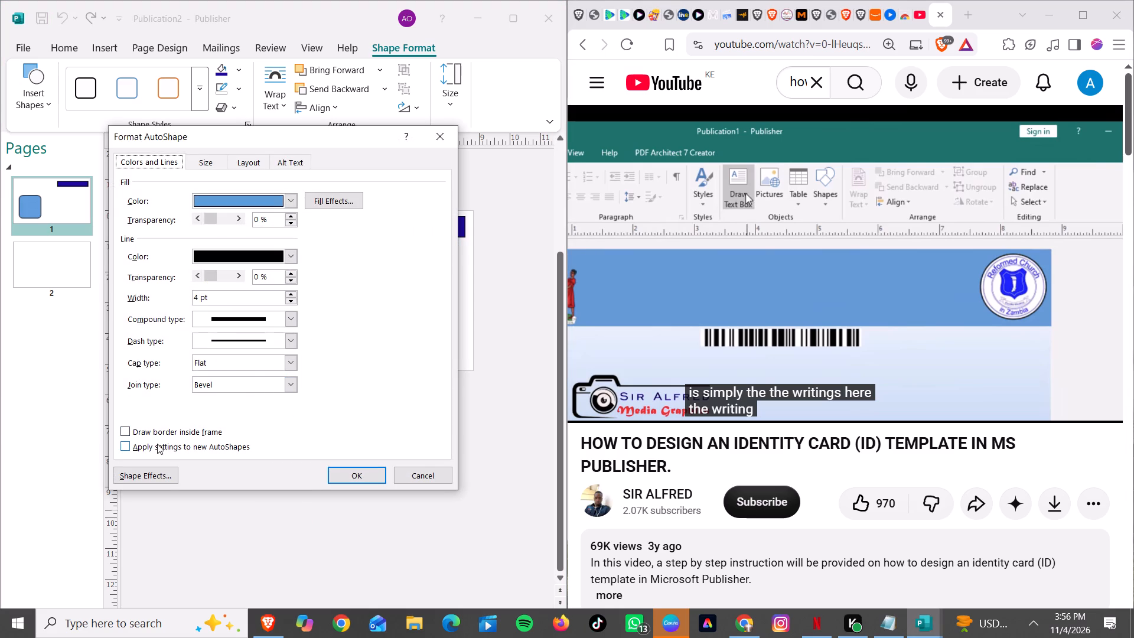
{"action": "left_click", "coordinate": [214, 158]}
{"action": "left_click", "coordinate": [242, 168]}
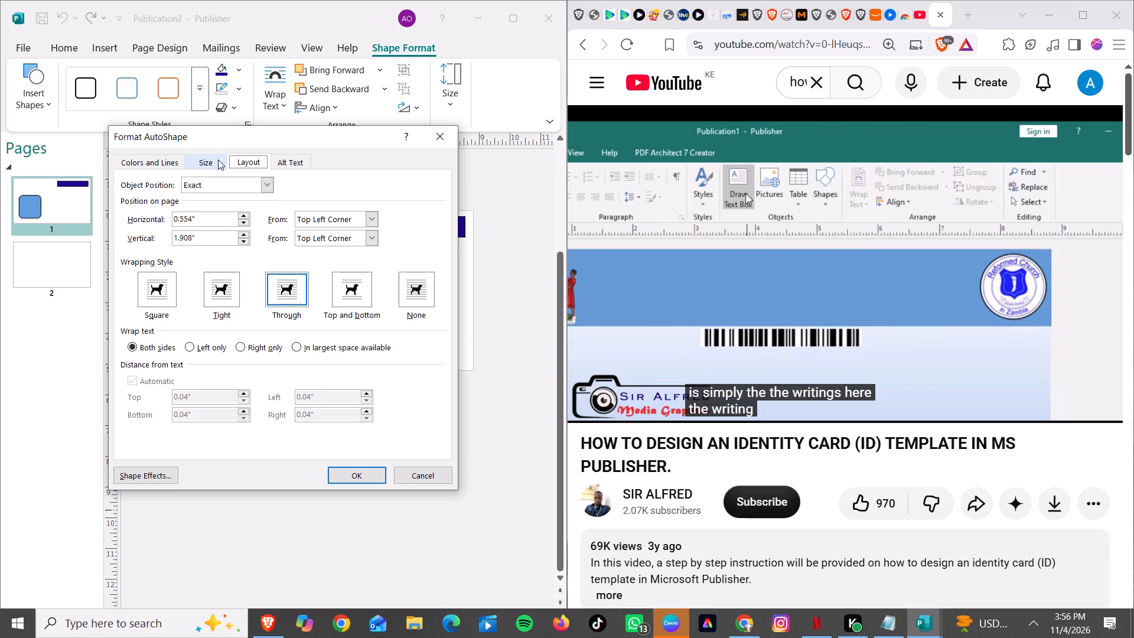
{"action": "left_click", "coordinate": [218, 159]}
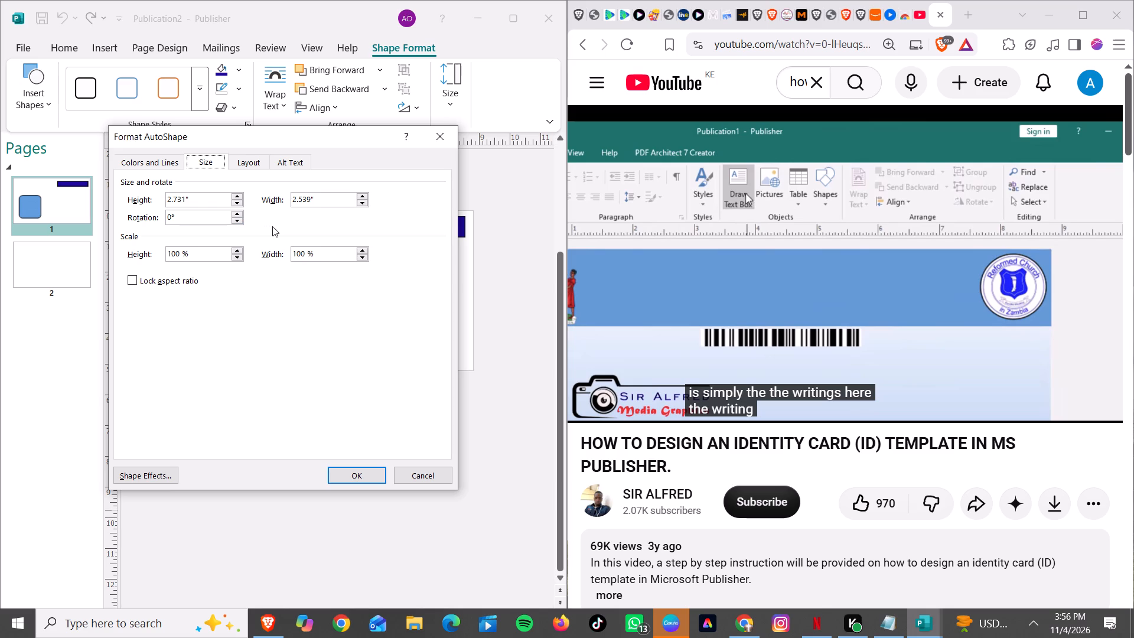
{"action": "left_click", "coordinate": [213, 328]}
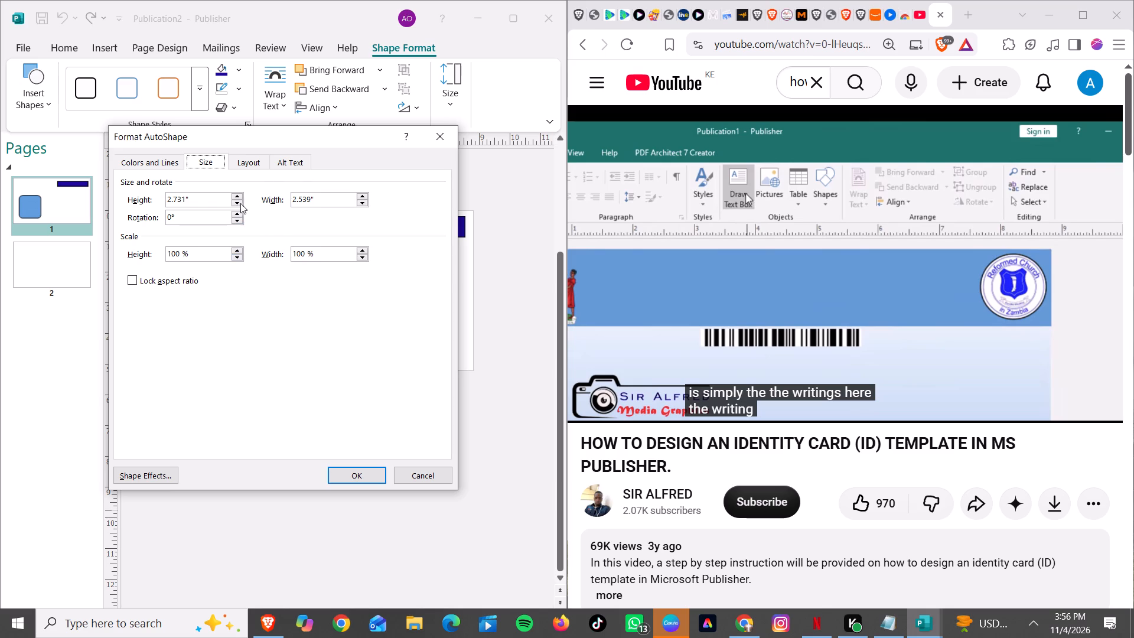
{"action": "left_click", "coordinate": [234, 201]}
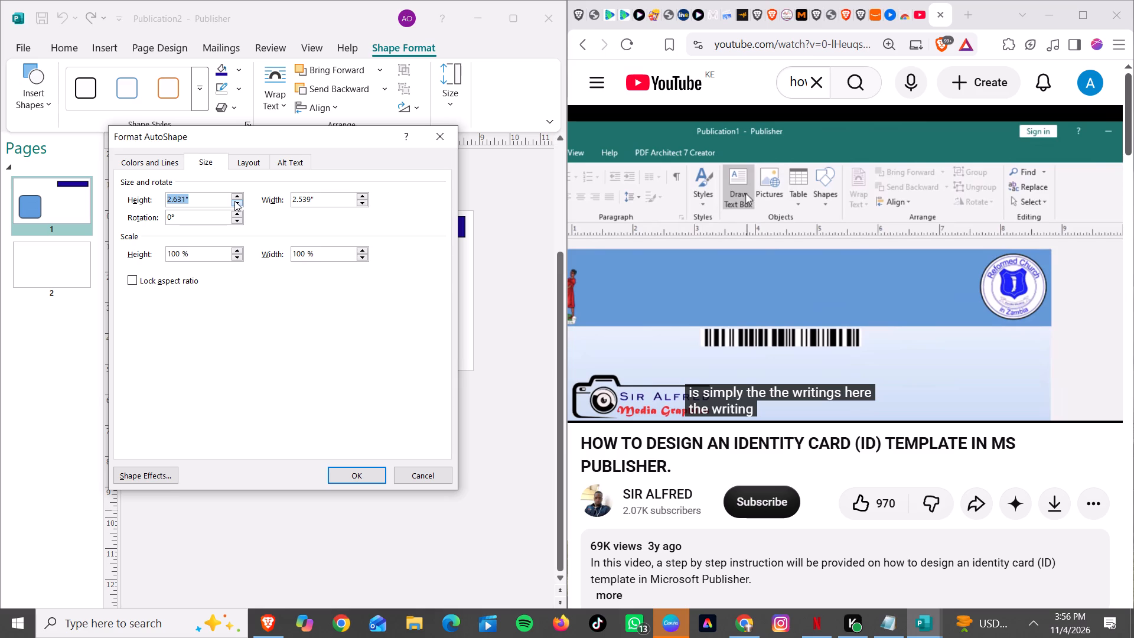
{"action": "left_click", "coordinate": [234, 193]}
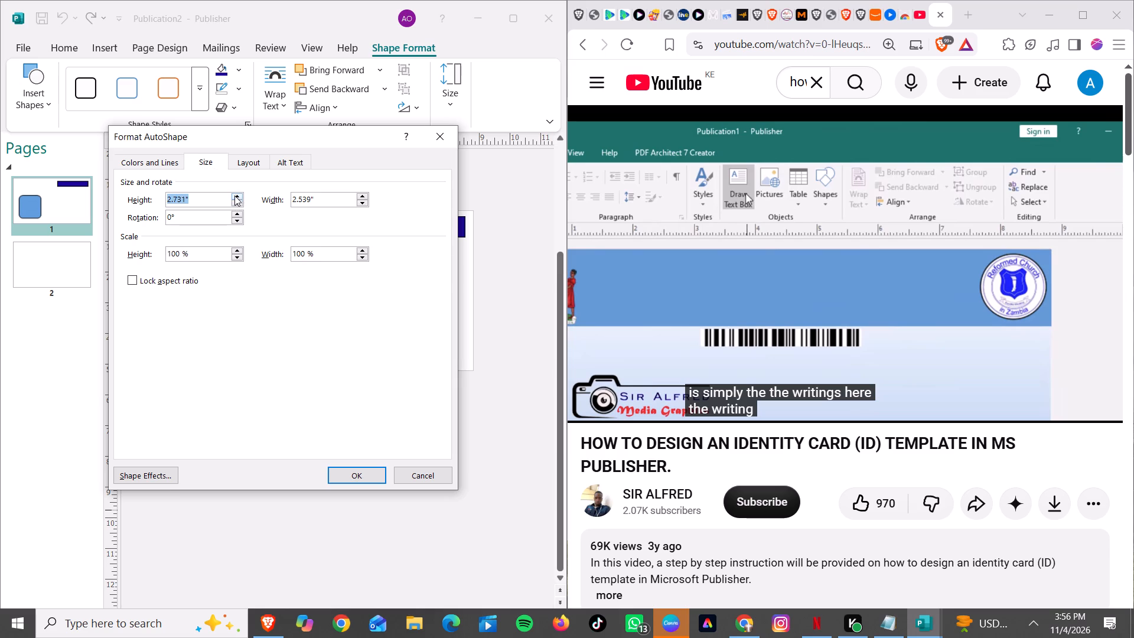
{"action": "left_click", "coordinate": [234, 198]}
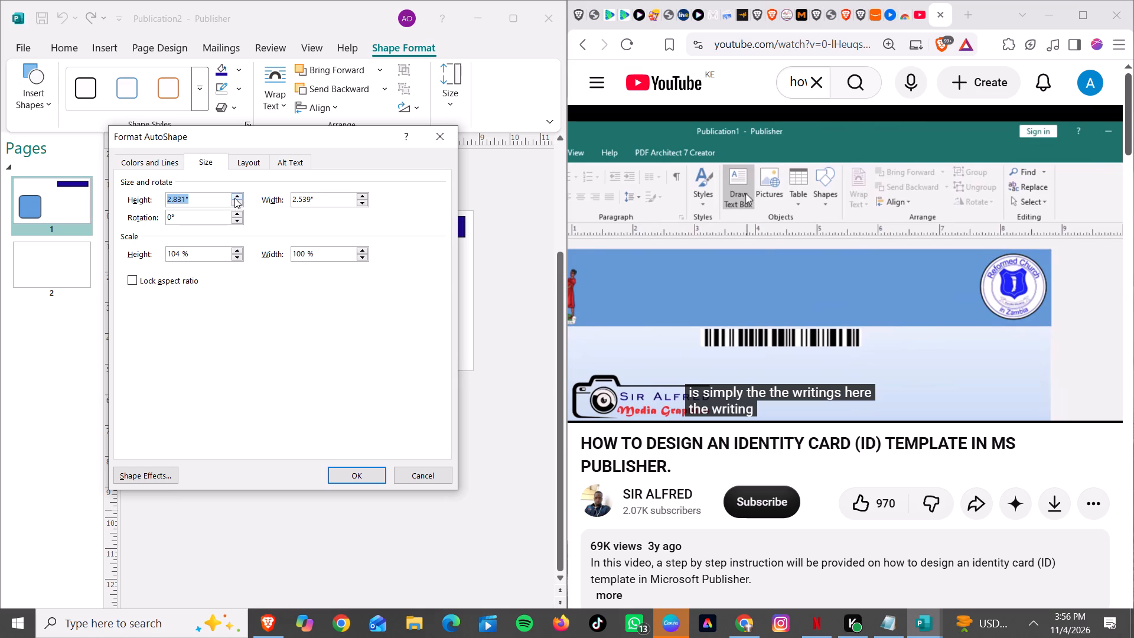
{"action": "left_click", "coordinate": [234, 198]}
{"action": "double_click", "coordinate": [362, 195]}
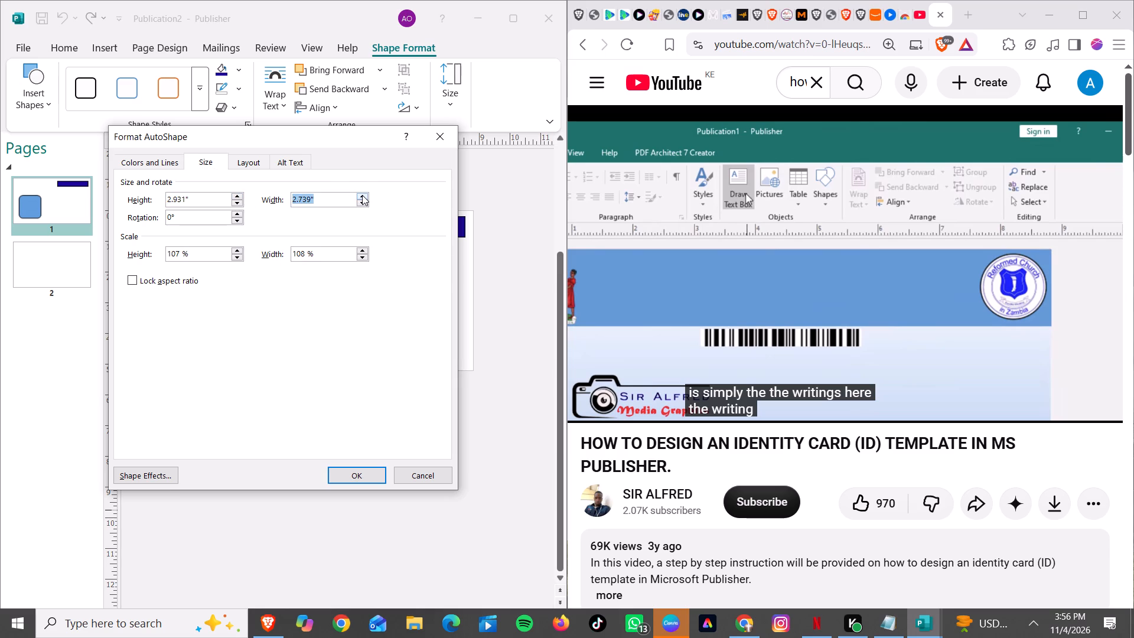
{"action": "left_click", "coordinate": [345, 472]}
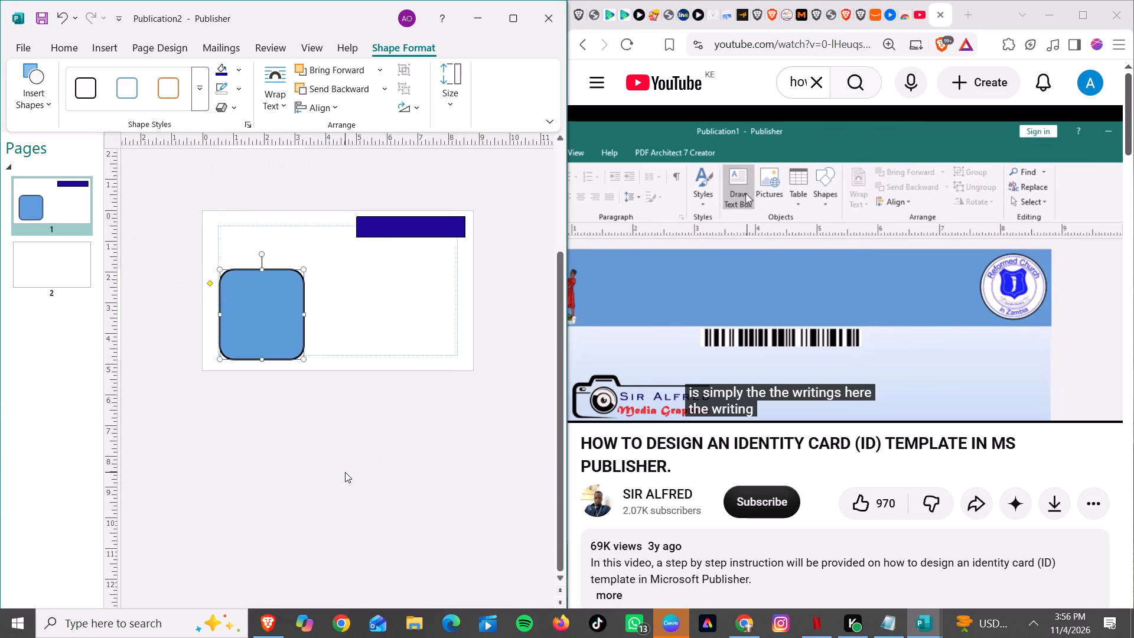
Maximize the Publisher window.
{"action": "left_click", "coordinate": [367, 356]}
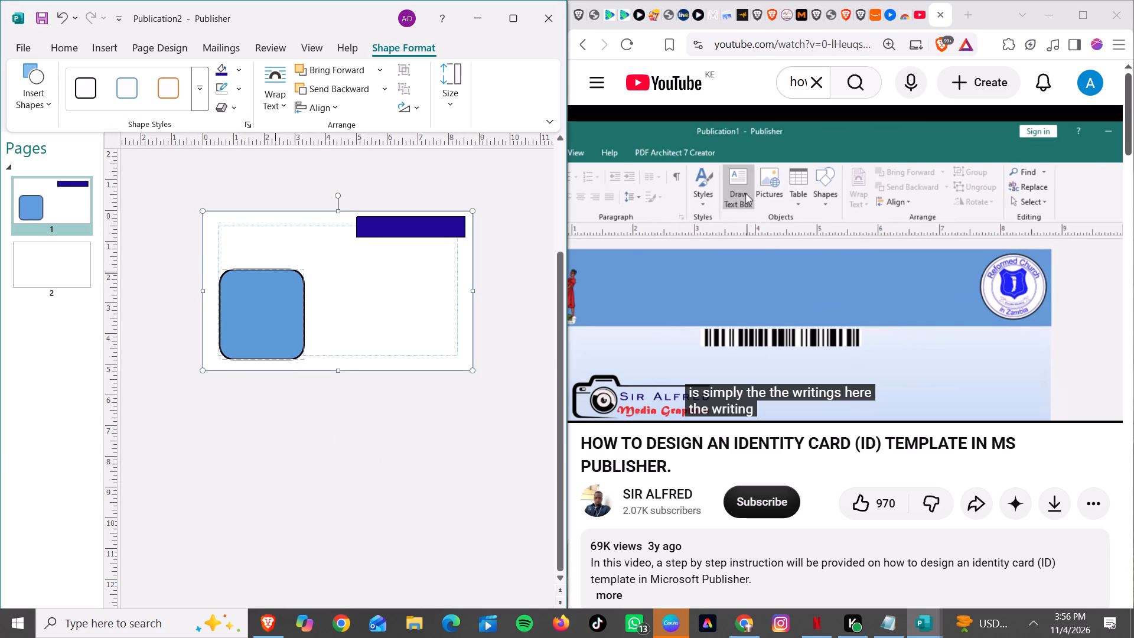
{"action": "left_click", "coordinate": [513, 9]}
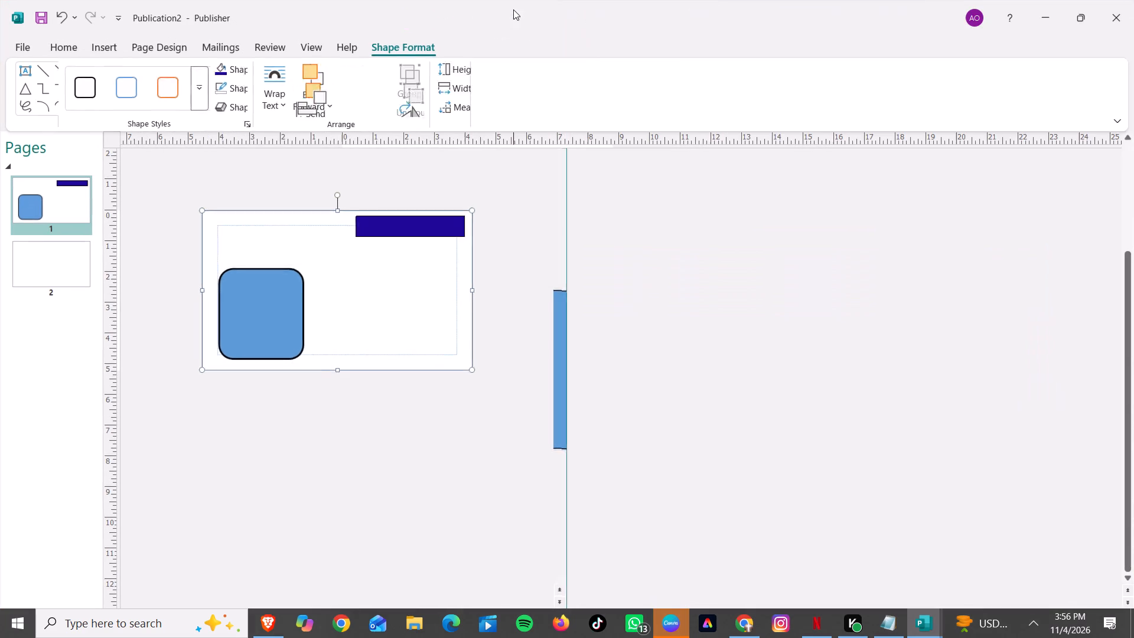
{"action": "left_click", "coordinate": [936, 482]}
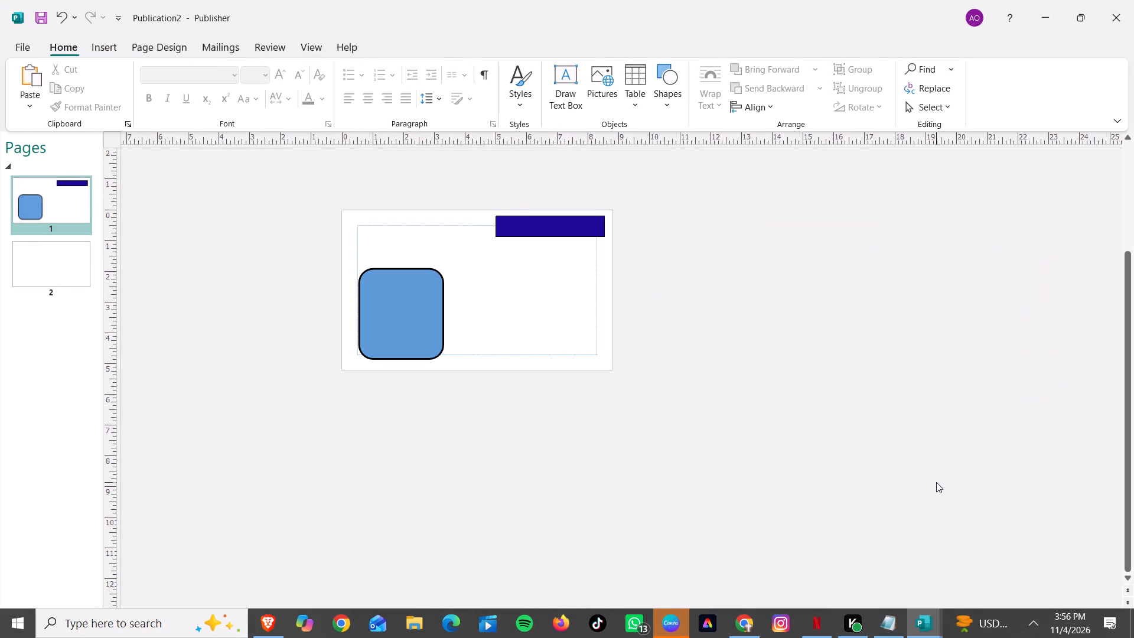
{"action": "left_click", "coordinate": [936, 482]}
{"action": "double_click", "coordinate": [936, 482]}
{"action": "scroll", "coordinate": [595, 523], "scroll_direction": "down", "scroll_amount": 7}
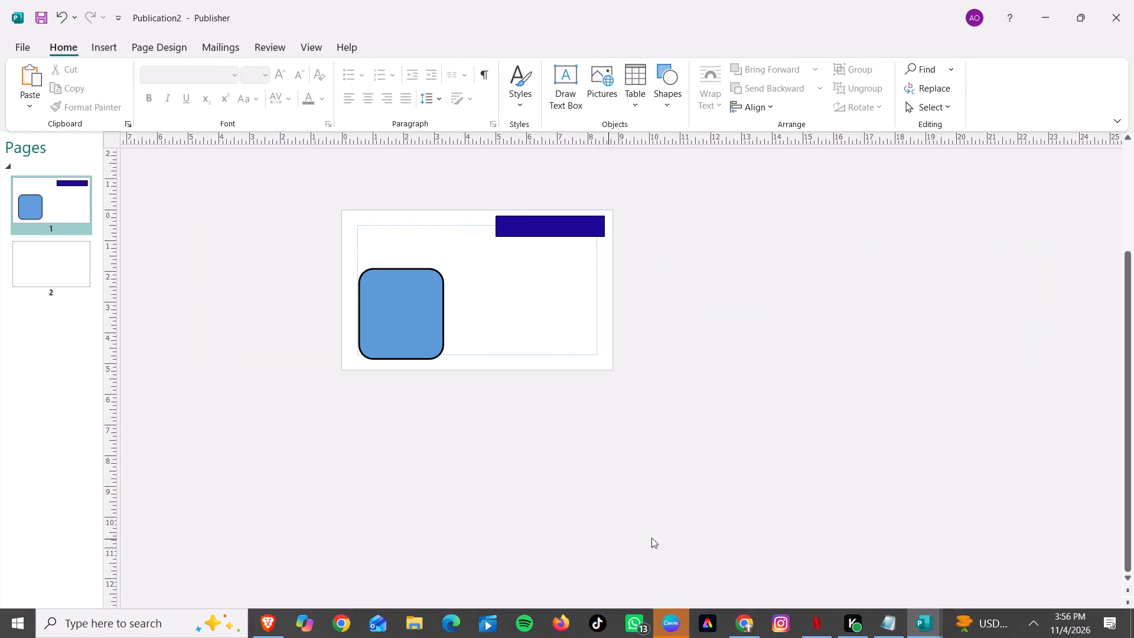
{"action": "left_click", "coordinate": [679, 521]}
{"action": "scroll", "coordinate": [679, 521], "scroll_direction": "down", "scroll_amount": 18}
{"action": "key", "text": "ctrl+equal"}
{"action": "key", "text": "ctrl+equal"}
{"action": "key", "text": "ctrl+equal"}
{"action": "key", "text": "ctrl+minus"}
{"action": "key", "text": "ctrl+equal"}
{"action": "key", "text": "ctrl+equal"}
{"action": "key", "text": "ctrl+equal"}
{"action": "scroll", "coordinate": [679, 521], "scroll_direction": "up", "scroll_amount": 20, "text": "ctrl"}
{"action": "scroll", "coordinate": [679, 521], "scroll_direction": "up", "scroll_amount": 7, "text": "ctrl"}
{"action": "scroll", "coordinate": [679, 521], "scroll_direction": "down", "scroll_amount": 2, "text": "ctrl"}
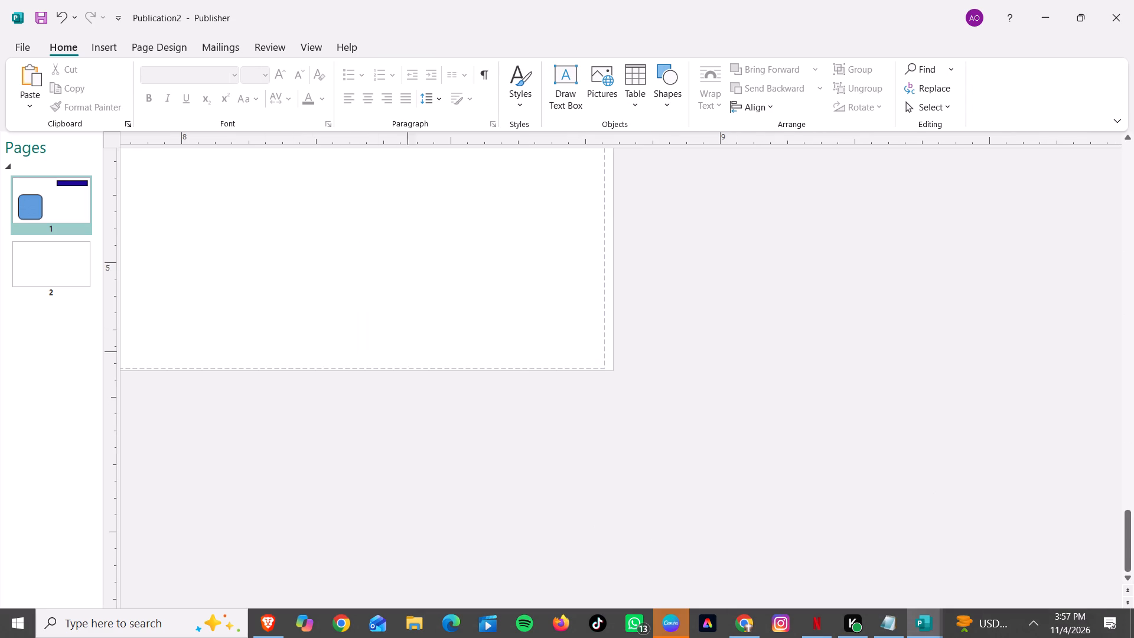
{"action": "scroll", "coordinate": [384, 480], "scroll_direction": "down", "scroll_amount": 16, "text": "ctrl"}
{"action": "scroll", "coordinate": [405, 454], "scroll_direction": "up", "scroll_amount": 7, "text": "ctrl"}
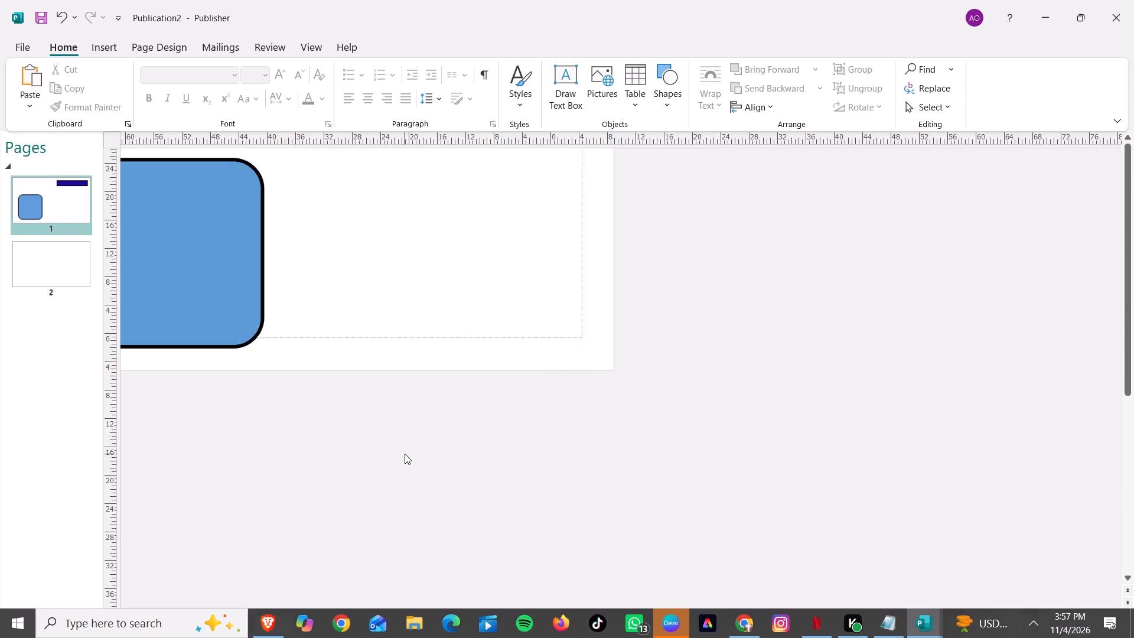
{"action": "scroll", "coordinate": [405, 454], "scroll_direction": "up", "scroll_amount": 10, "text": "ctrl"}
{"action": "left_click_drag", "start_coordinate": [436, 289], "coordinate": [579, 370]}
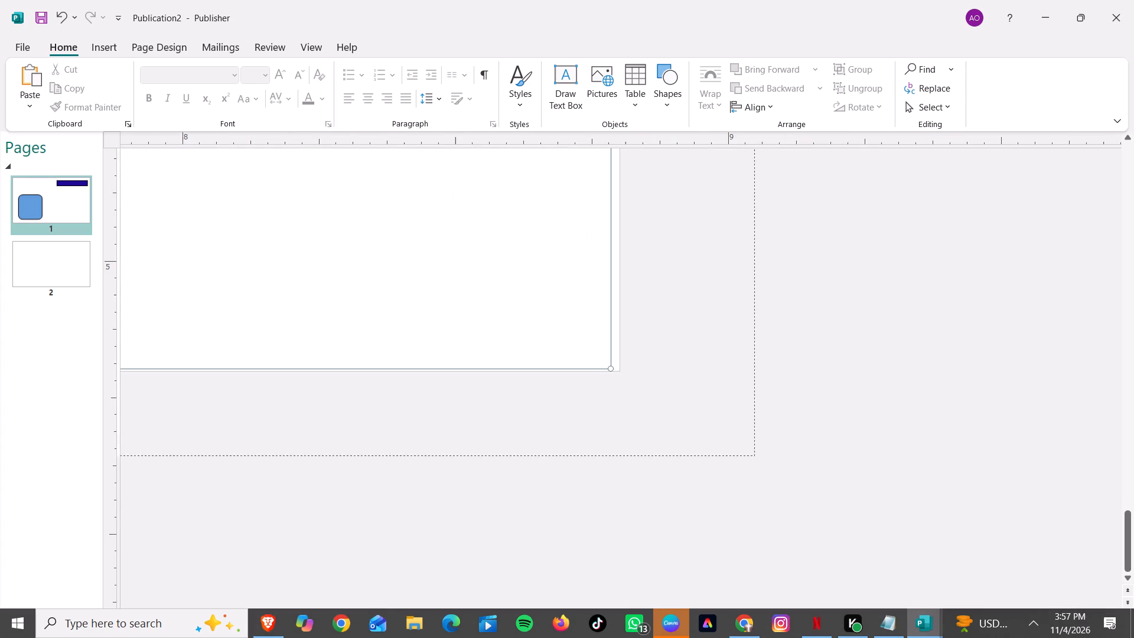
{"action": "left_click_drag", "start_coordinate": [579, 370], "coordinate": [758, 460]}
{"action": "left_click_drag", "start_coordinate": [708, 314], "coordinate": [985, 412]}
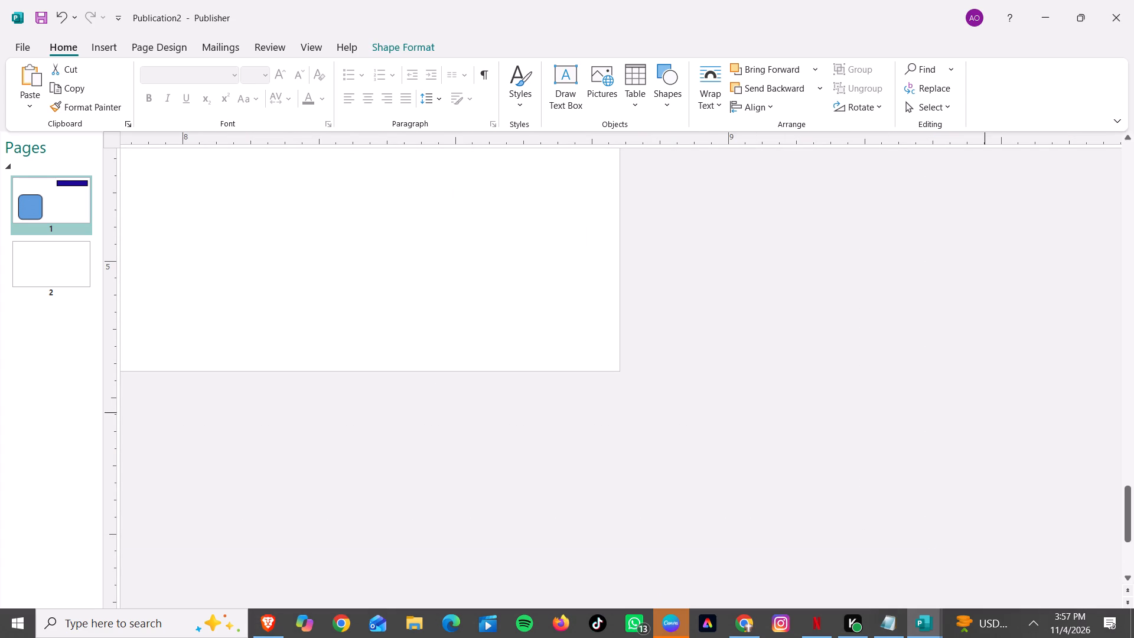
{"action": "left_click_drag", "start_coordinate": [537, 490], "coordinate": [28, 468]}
Place a vertical ruler guide at about 6.85" across the page.
{"action": "left_click_drag", "start_coordinate": [115, 520], "coordinate": [76, 402]}
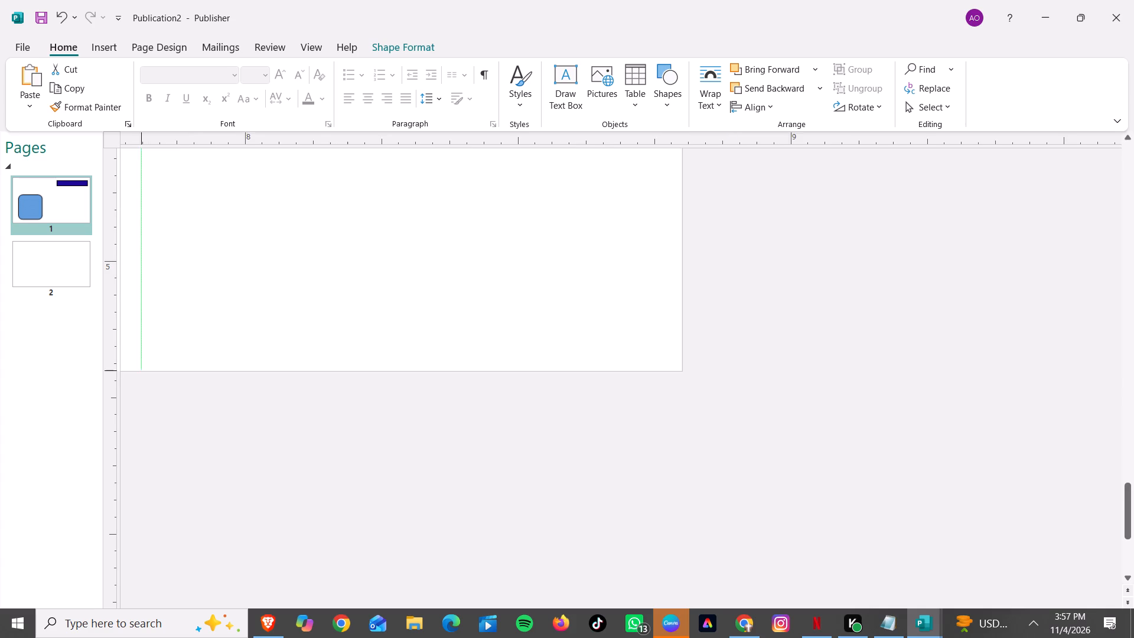
{"action": "left_click_drag", "start_coordinate": [76, 402], "coordinate": [111, 310]}
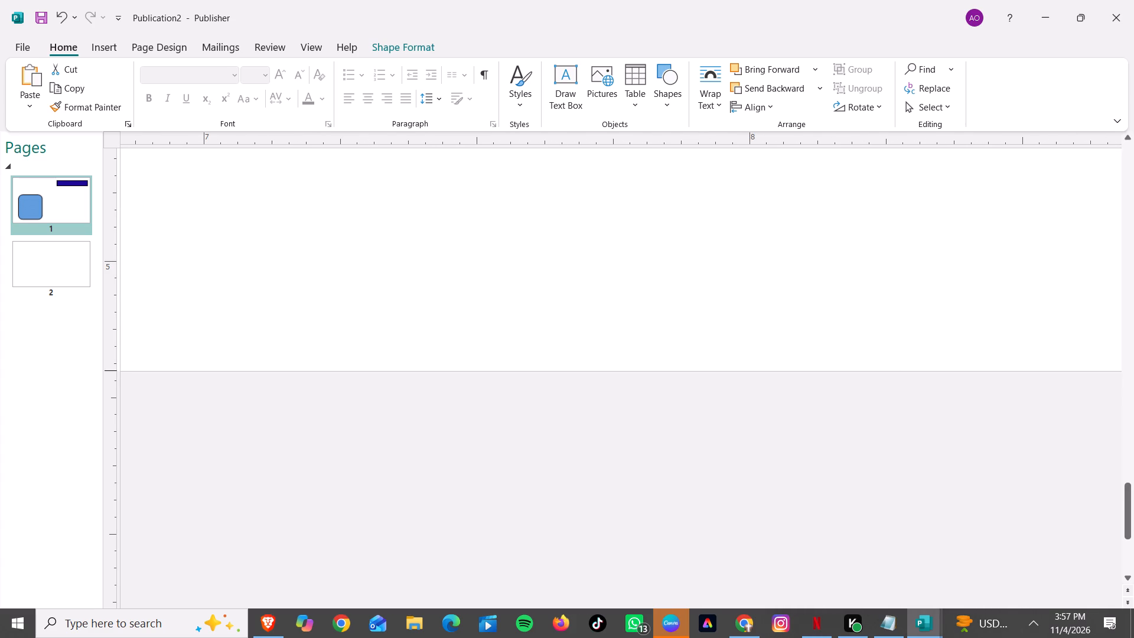
{"action": "left_click_drag", "start_coordinate": [111, 310], "coordinate": [123, 261]}
Move the large background rectangle so that all its edges line up with the page edges.
{"action": "scroll", "coordinate": [410, 528], "scroll_direction": "down", "scroll_amount": 11, "text": "ctrl"}
{"action": "left_click_drag", "start_coordinate": [425, 443], "coordinate": [813, 431]}
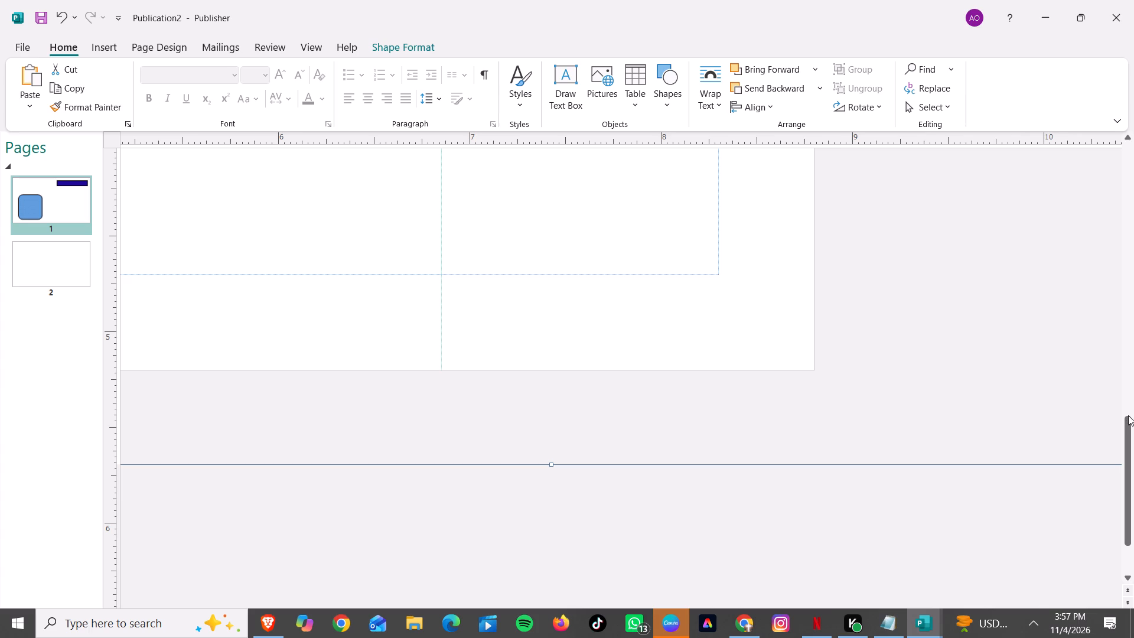
{"action": "left_click_drag", "start_coordinate": [1130, 444], "coordinate": [1110, 198]}
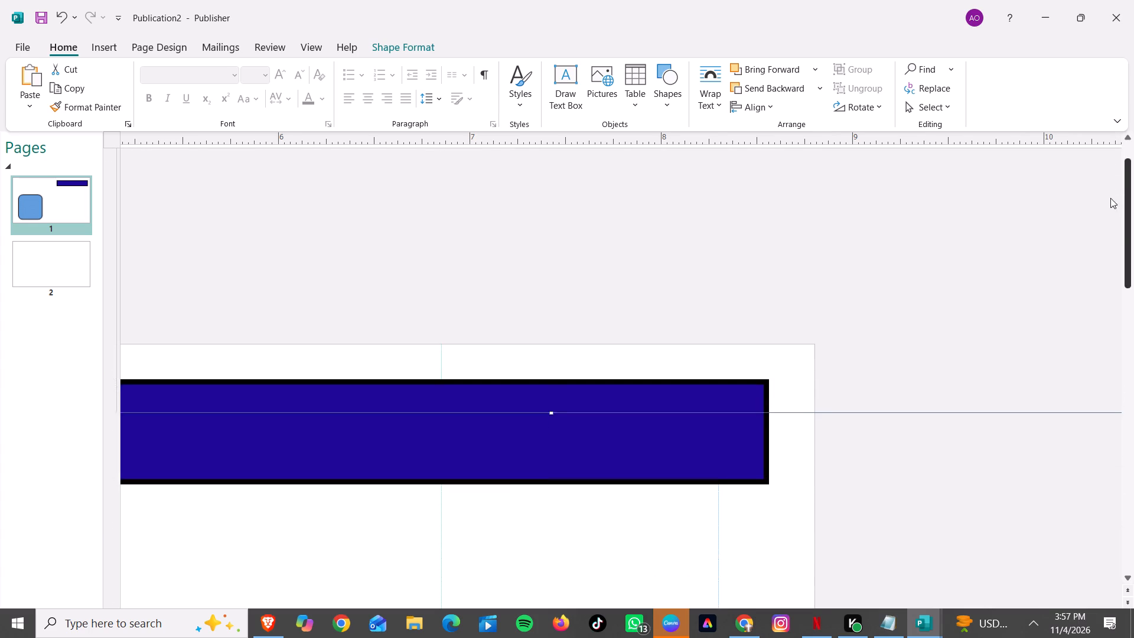
{"action": "left_click_drag", "start_coordinate": [1110, 198], "coordinate": [1106, 250]}
{"action": "scroll", "coordinate": [1106, 250], "scroll_direction": "down", "scroll_amount": 4, "text": "ctrl"}
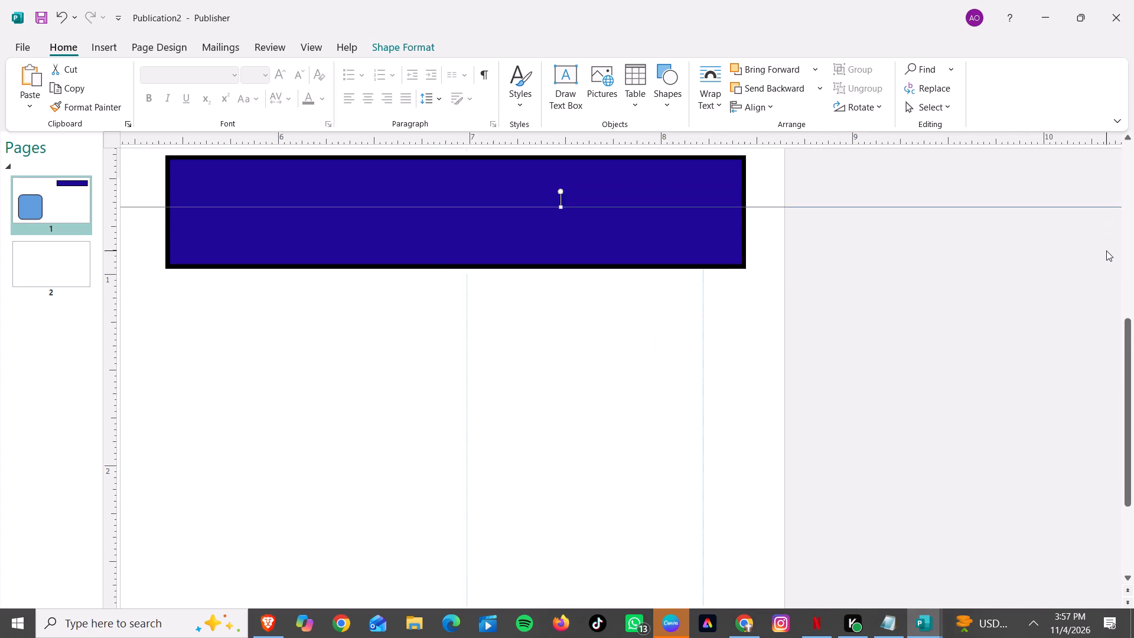
{"action": "scroll", "coordinate": [1106, 250], "scroll_direction": "down", "scroll_amount": 8, "text": "ctrl"}
{"action": "scroll", "coordinate": [1106, 250], "scroll_direction": "up", "scroll_amount": 11, "text": "ctrl"}
{"action": "scroll", "coordinate": [1106, 250], "scroll_direction": "down", "scroll_amount": 7, "text": "ctrl"}
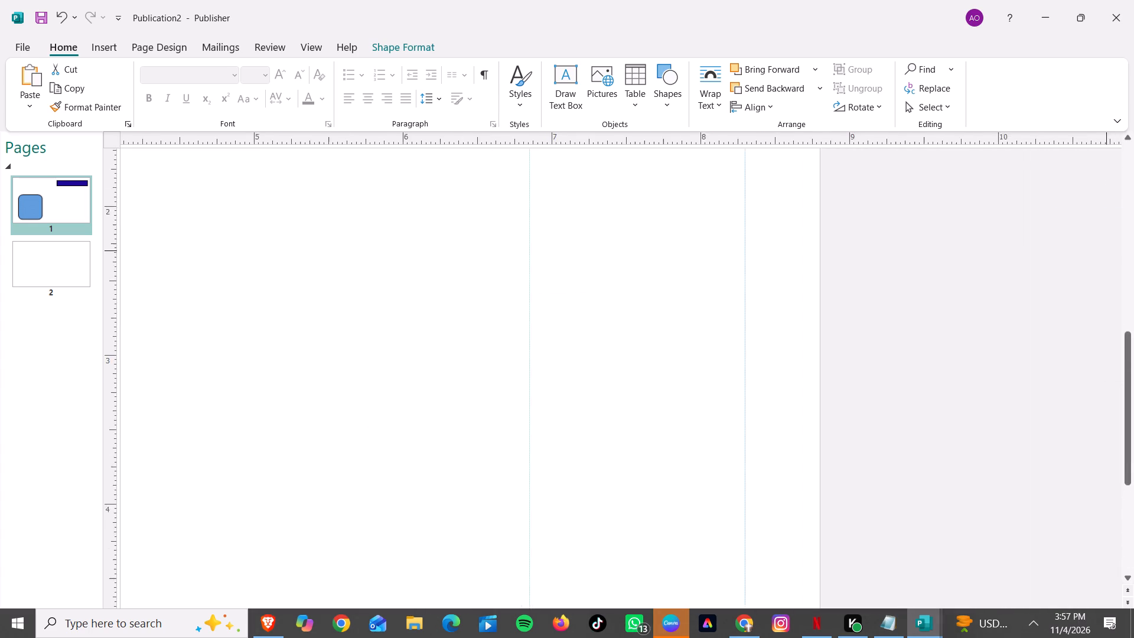
{"action": "scroll", "coordinate": [1106, 250], "scroll_direction": "down", "scroll_amount": 7, "text": "ctrl"}
{"action": "scroll", "coordinate": [1106, 250], "scroll_direction": "up", "scroll_amount": 4, "text": "ctrl"}
{"action": "scroll", "coordinate": [1106, 250], "scroll_direction": "down", "scroll_amount": 3, "text": "ctrl"}
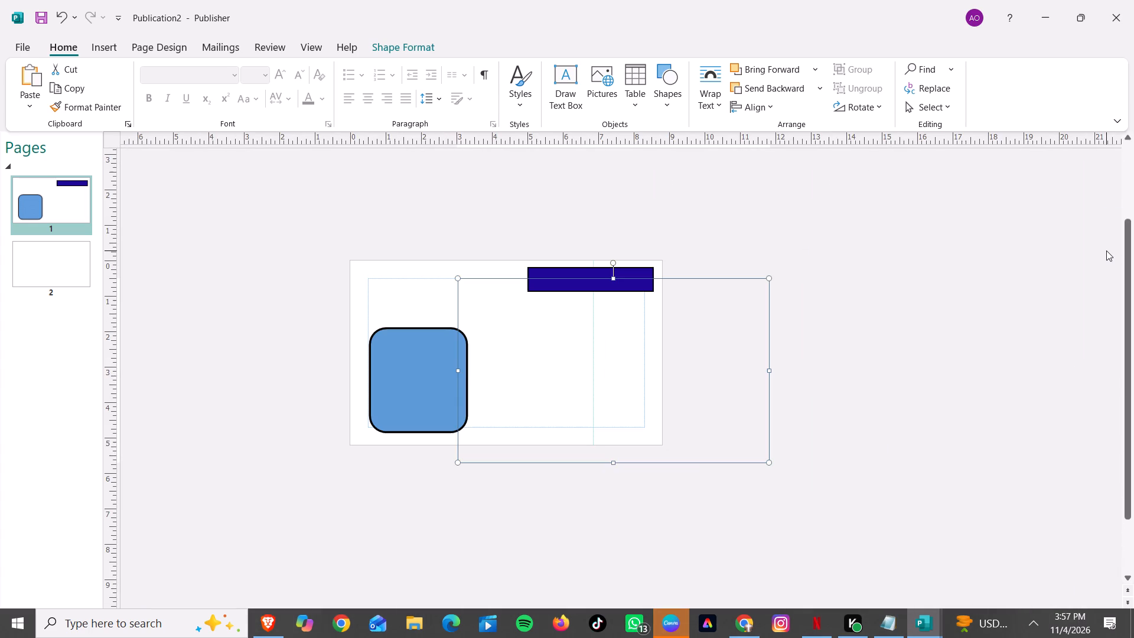
{"action": "scroll", "coordinate": [1106, 250], "scroll_direction": "up", "scroll_amount": 1, "text": "ctrl"}
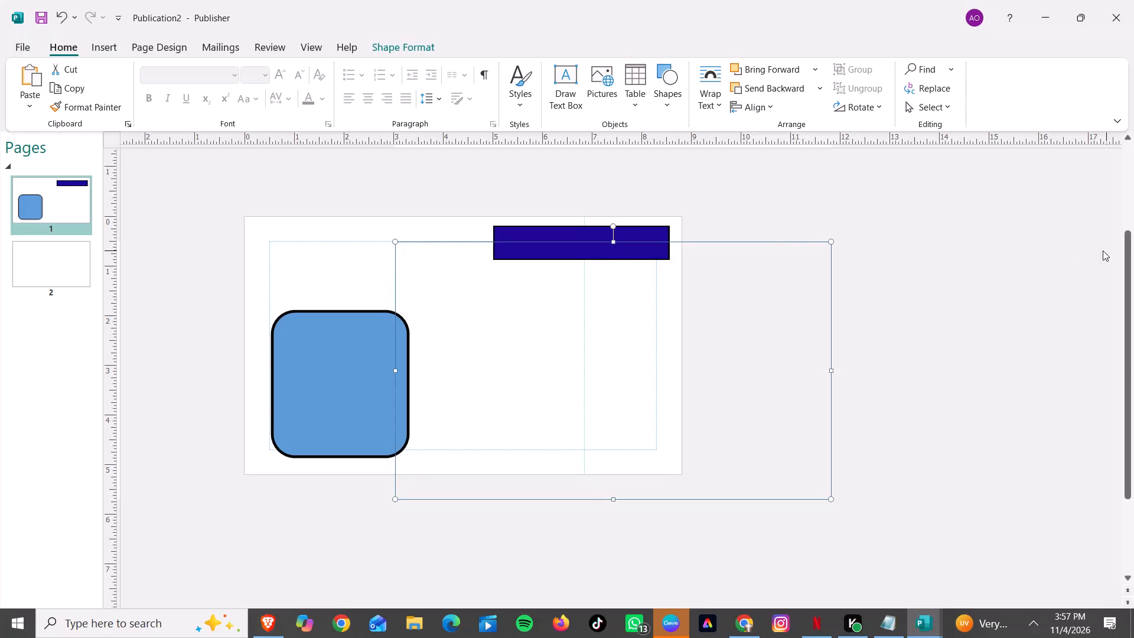
{"action": "left_click_drag", "start_coordinate": [744, 266], "coordinate": [592, 243]}
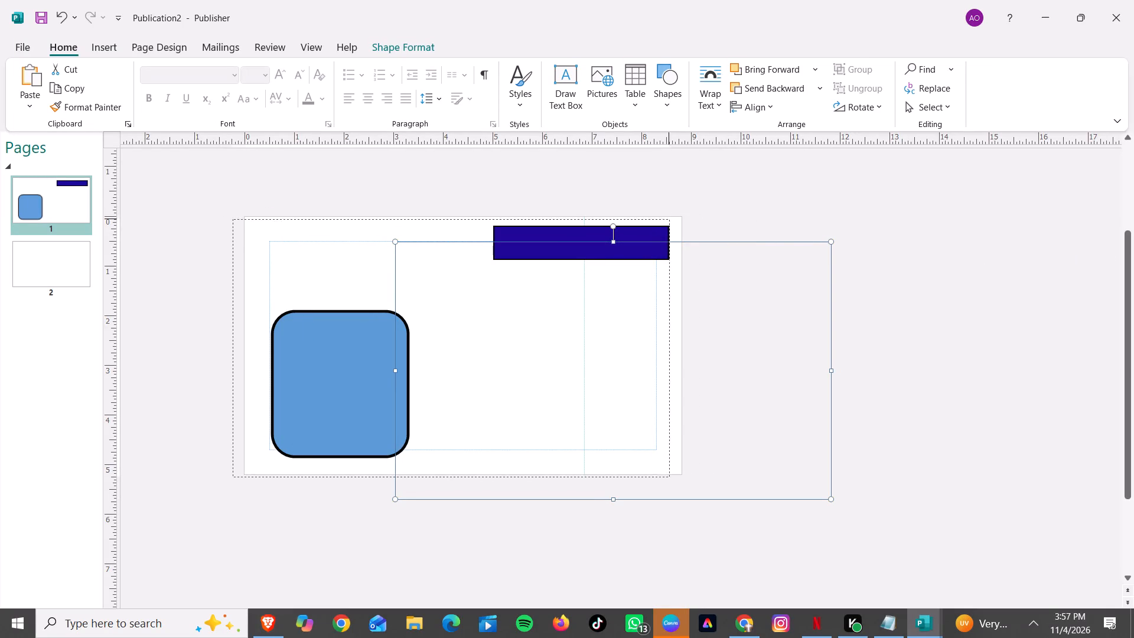
{"action": "left_click_drag", "start_coordinate": [592, 243], "coordinate": [591, 242]}
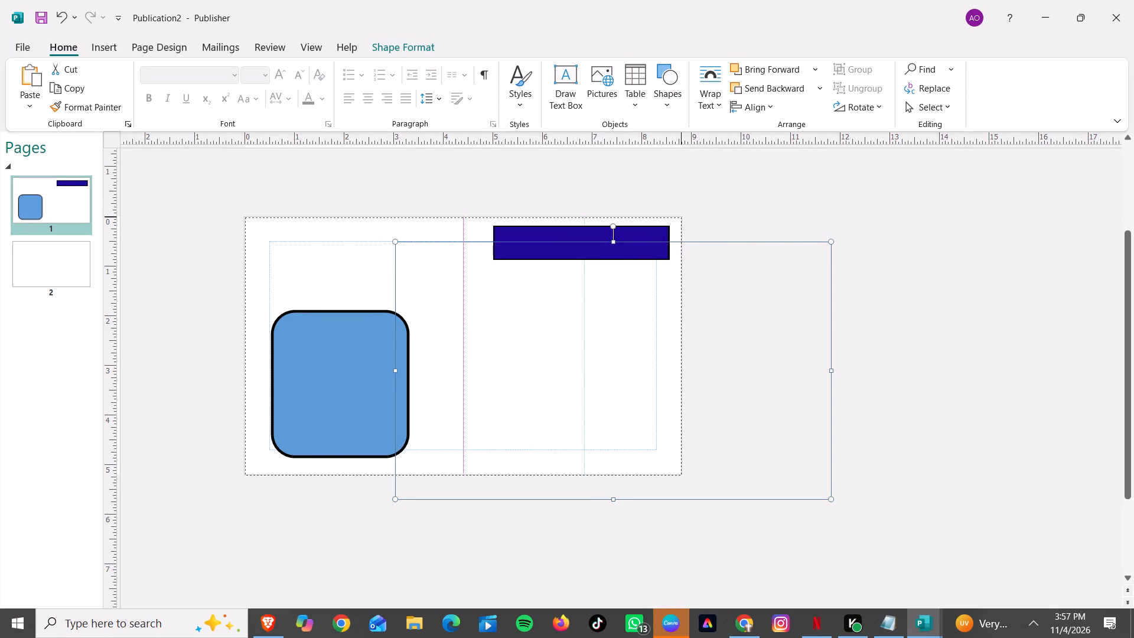
{"action": "left_click_drag", "start_coordinate": [591, 242], "coordinate": [589, 240]}
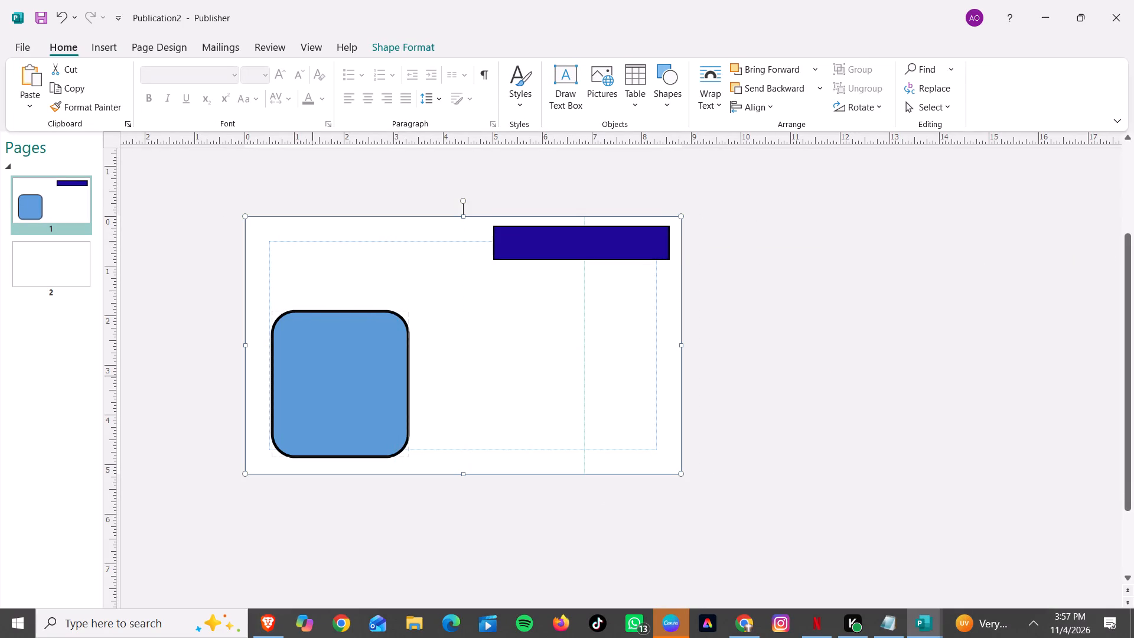
Draw a text box about 3.2" wide and 0.7" high below the dark blue rectangle.
{"action": "left_click", "coordinate": [312, 376]}
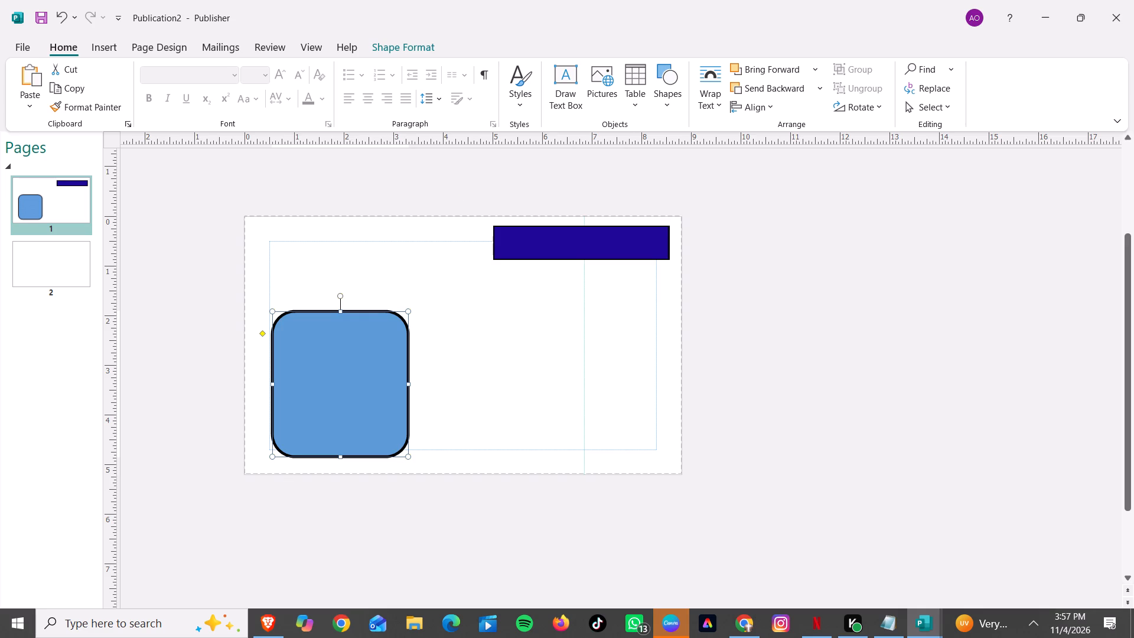
{"action": "left_click", "coordinate": [382, 38]}
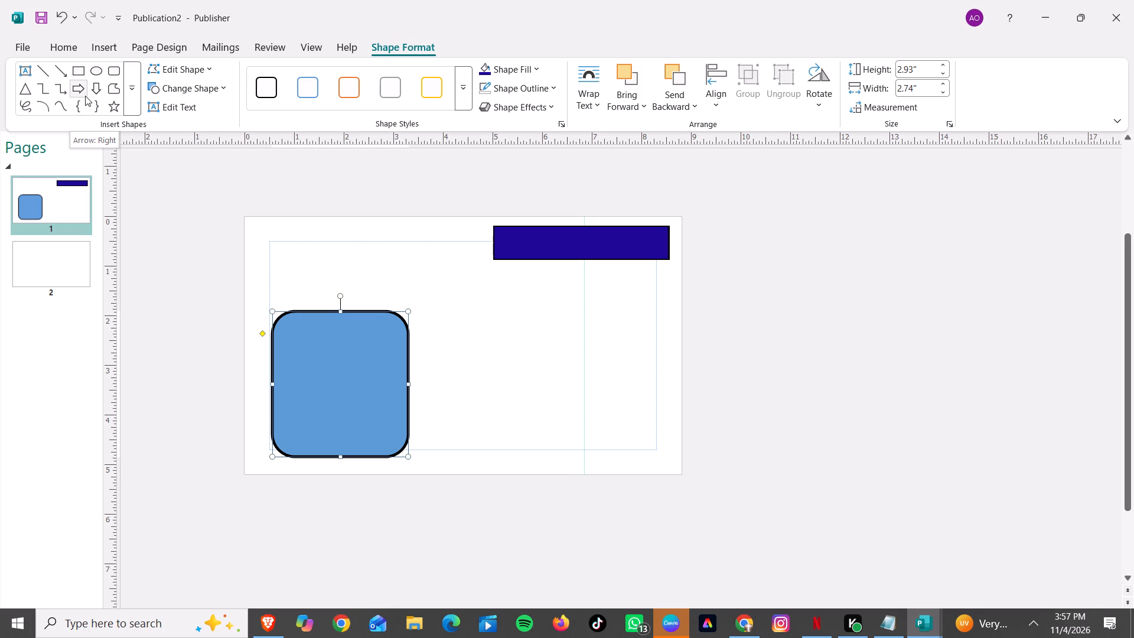
{"action": "left_click", "coordinate": [124, 103]}
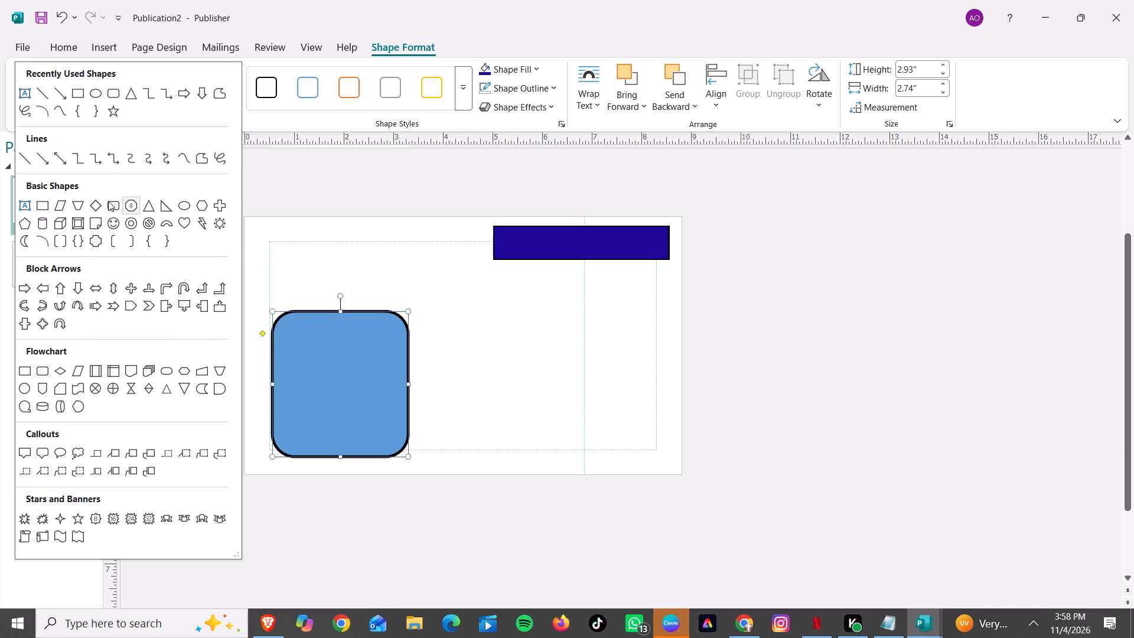
{"action": "left_click", "coordinate": [17, 202]}
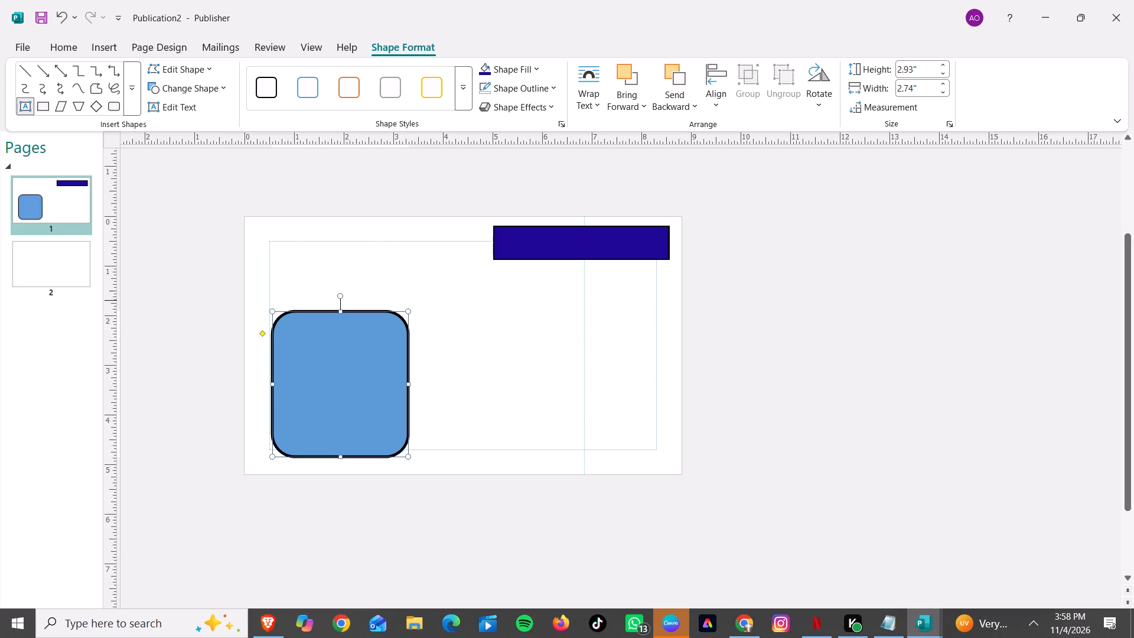
{"action": "left_click_drag", "start_coordinate": [506, 302], "coordinate": [634, 342]}
{"action": "left_click_drag", "start_coordinate": [634, 342], "coordinate": [666, 328]}
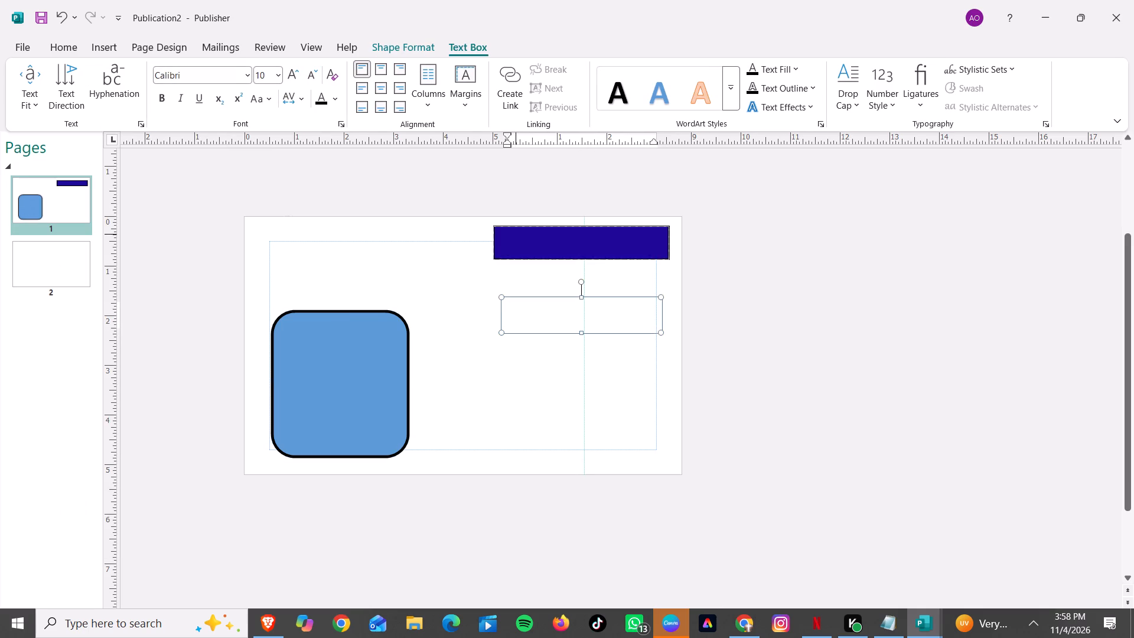
Remove the dark blue rectangle from the upper-right part of the card.
{"action": "left_click", "coordinate": [516, 234]}
{"action": "left_click", "coordinate": [525, 241]}
{"action": "left_click", "coordinate": [537, 246]}
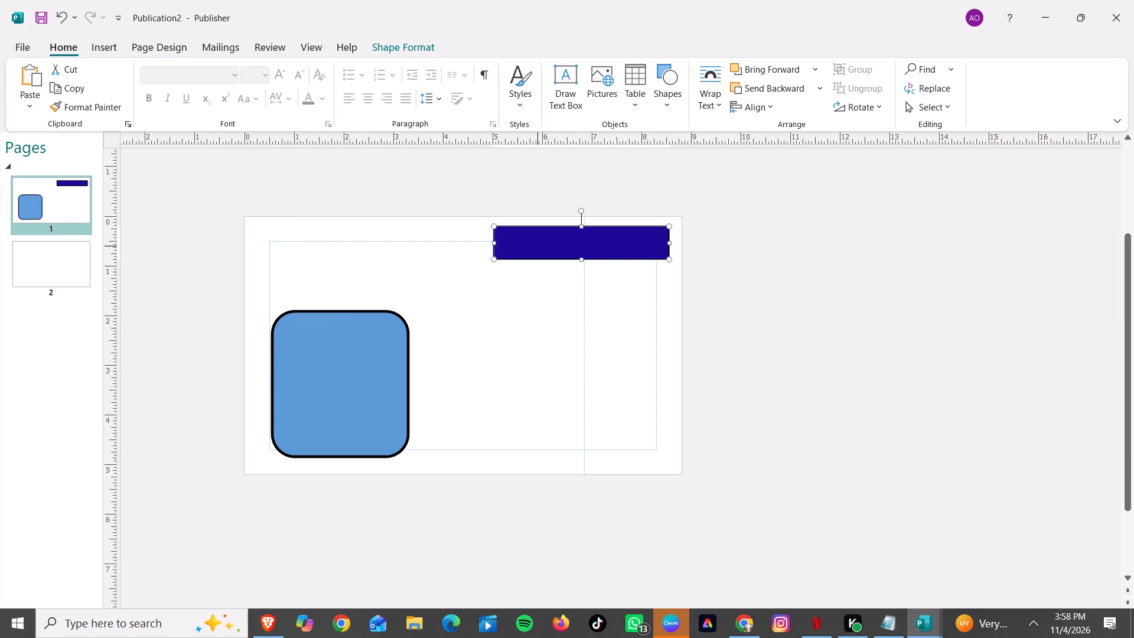
{"action": "right_click", "coordinate": [537, 246]}
{"action": "left_click", "coordinate": [529, 235]}
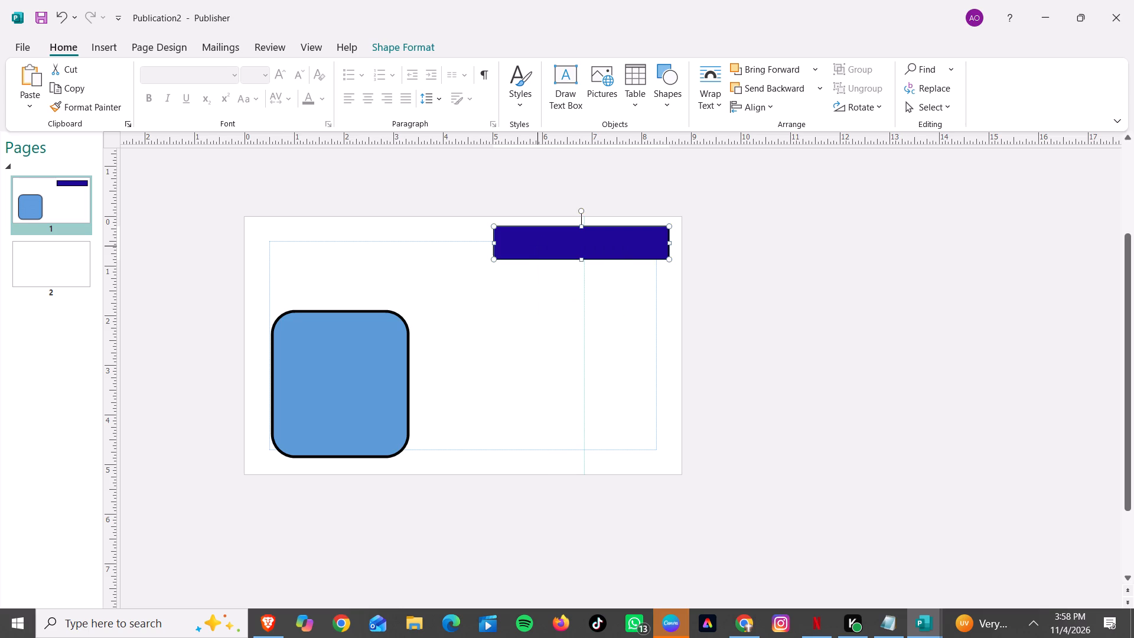
{"action": "right_click", "coordinate": [529, 235]}
{"action": "left_click", "coordinate": [552, 334]}
{"action": "left_click", "coordinate": [565, 276]}
Enter "Student ID" in the new text box.
{"action": "left_click_drag", "start_coordinate": [578, 313], "coordinate": [587, 274]}
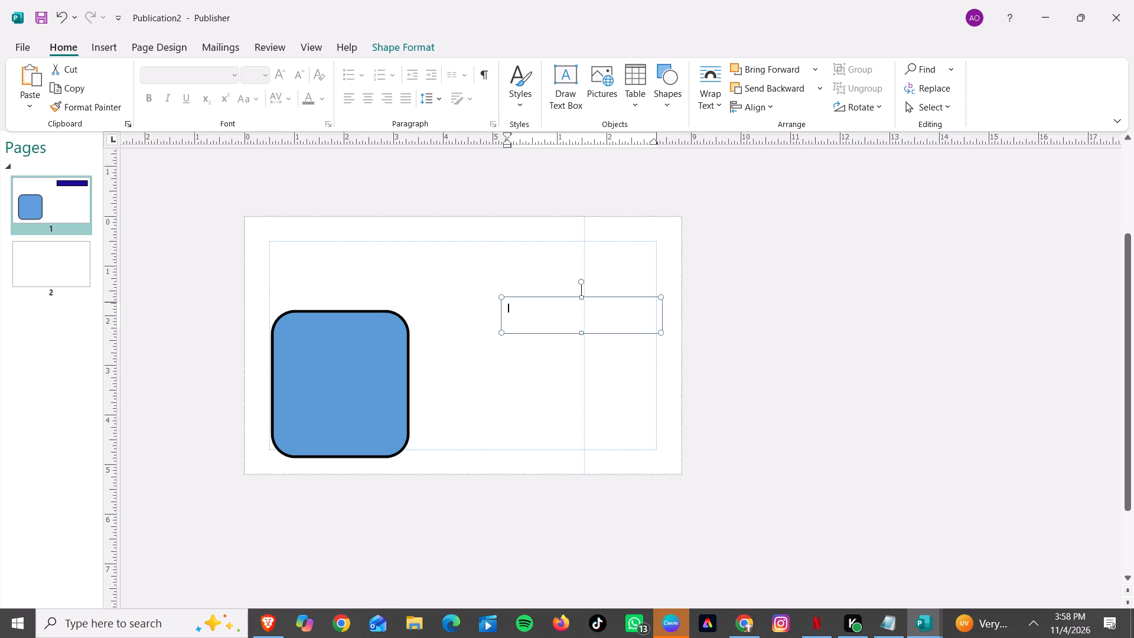
{"action": "left_click_drag", "start_coordinate": [587, 274], "coordinate": [572, 300]}
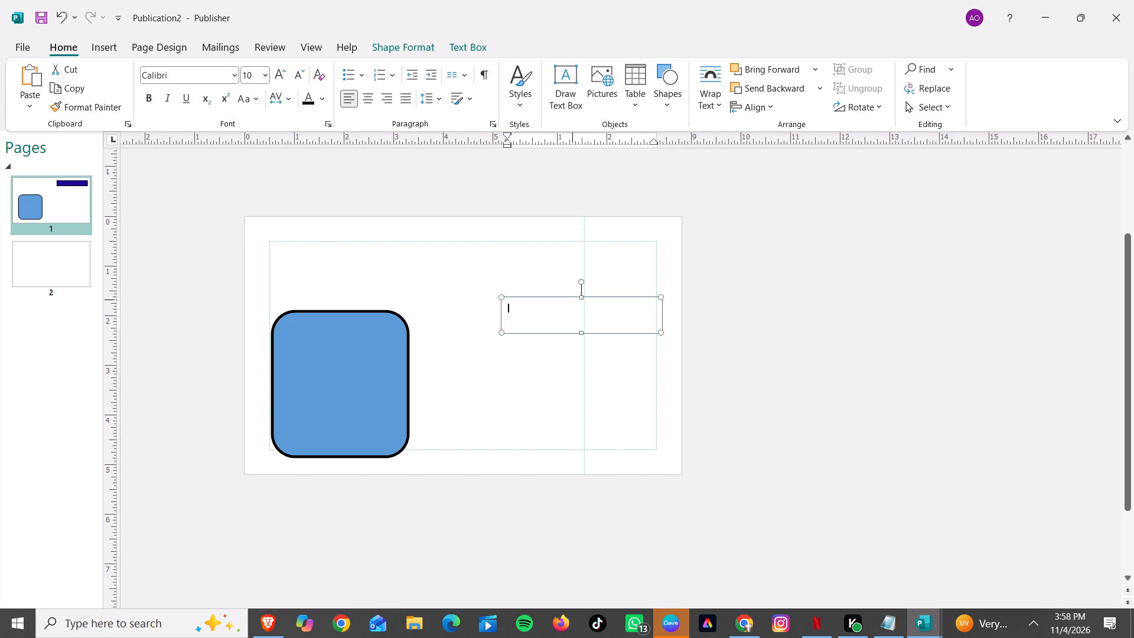
{"action": "type", "text": "St"}
{"action": "type", "text": "udent"}
{"action": "key", "text": "space"}
{"action": "type", "text": "ID"}
{"action": "left_click", "coordinate": [508, 395]}
Fill the Student ID text box with the recently used dark blue color.
{"action": "left_click_drag", "start_coordinate": [527, 317], "coordinate": [552, 312]}
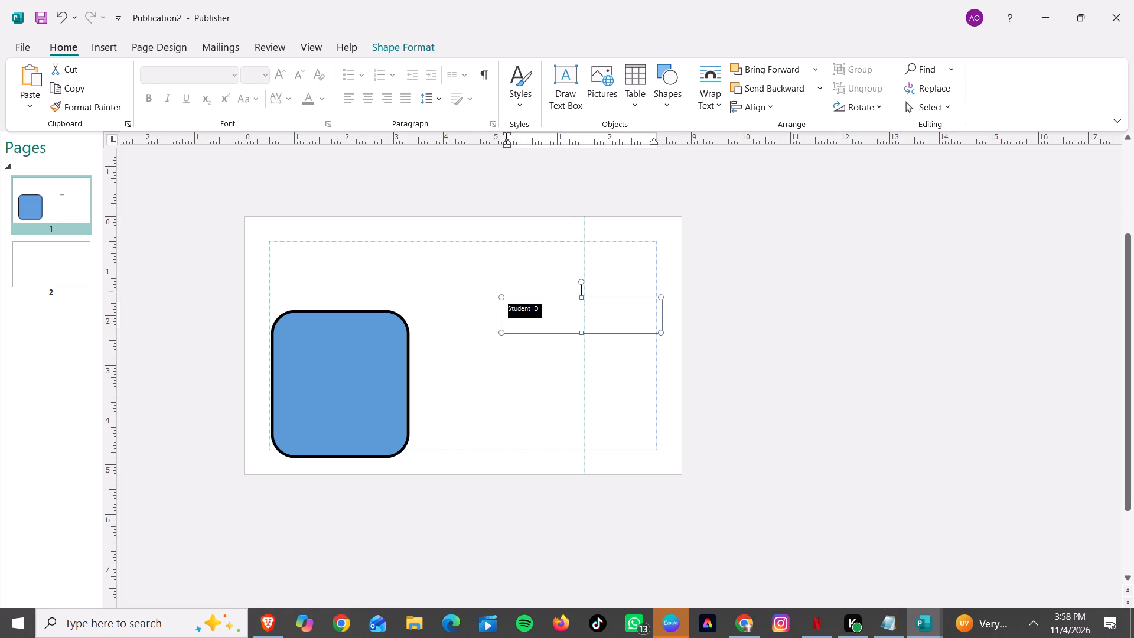
{"action": "left_click_drag", "start_coordinate": [552, 312], "coordinate": [553, 311]}
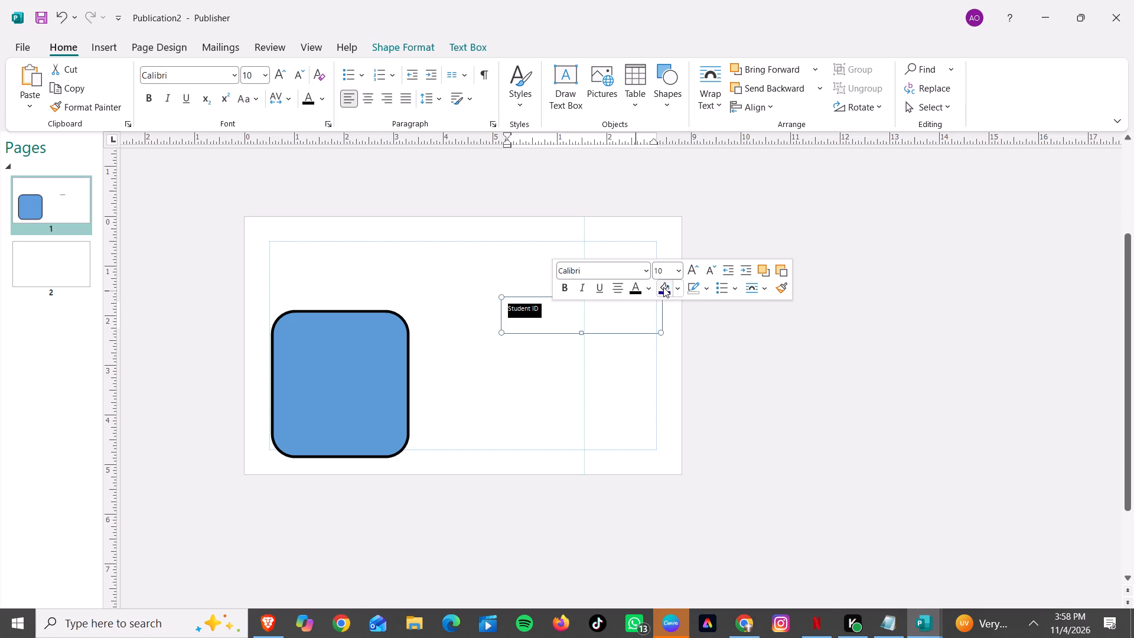
{"action": "left_click", "coordinate": [673, 290]}
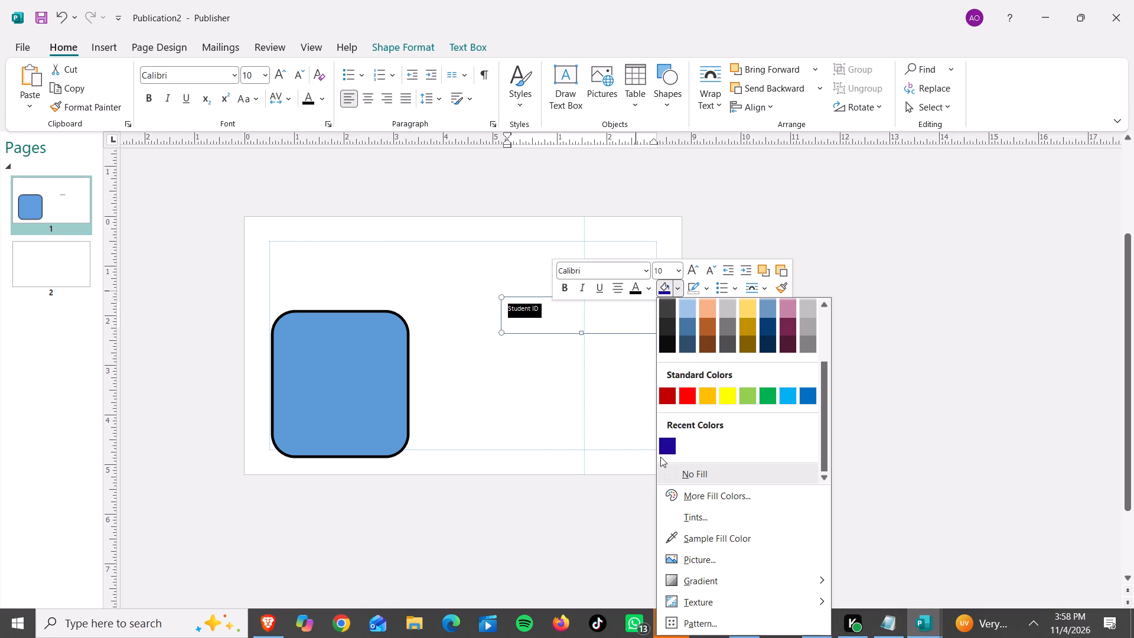
{"action": "left_click", "coordinate": [670, 445]}
{"action": "left_click", "coordinate": [604, 368]}
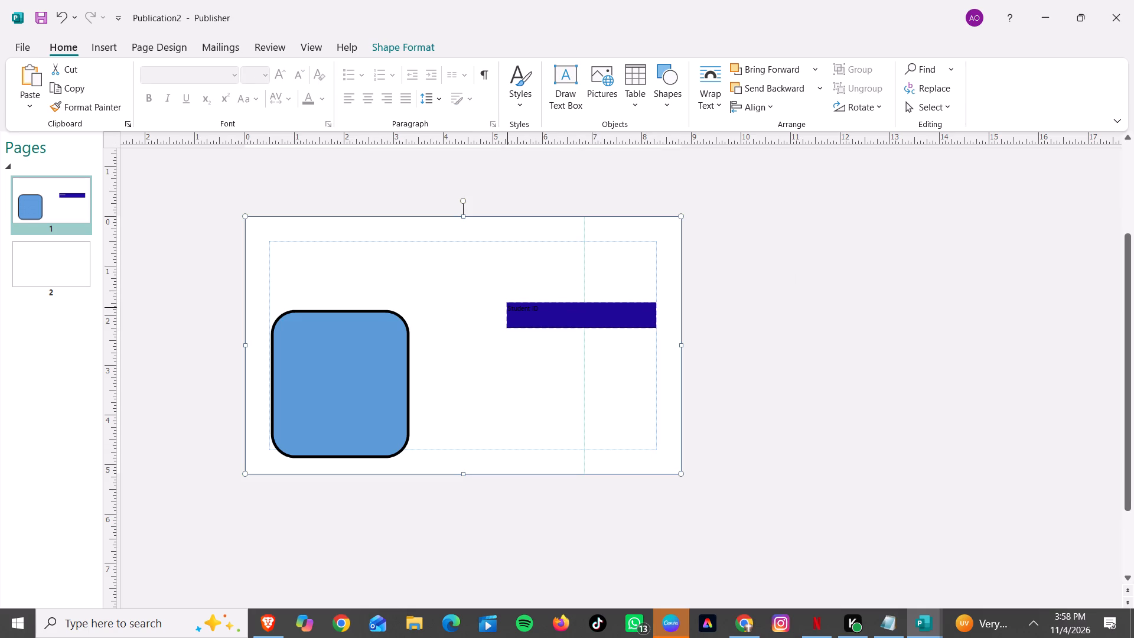
Move the dark blue Student ID text box to the card's upper-right corner and place the cursor in its text.
{"action": "left_click_drag", "start_coordinate": [507, 307], "coordinate": [516, 257]}
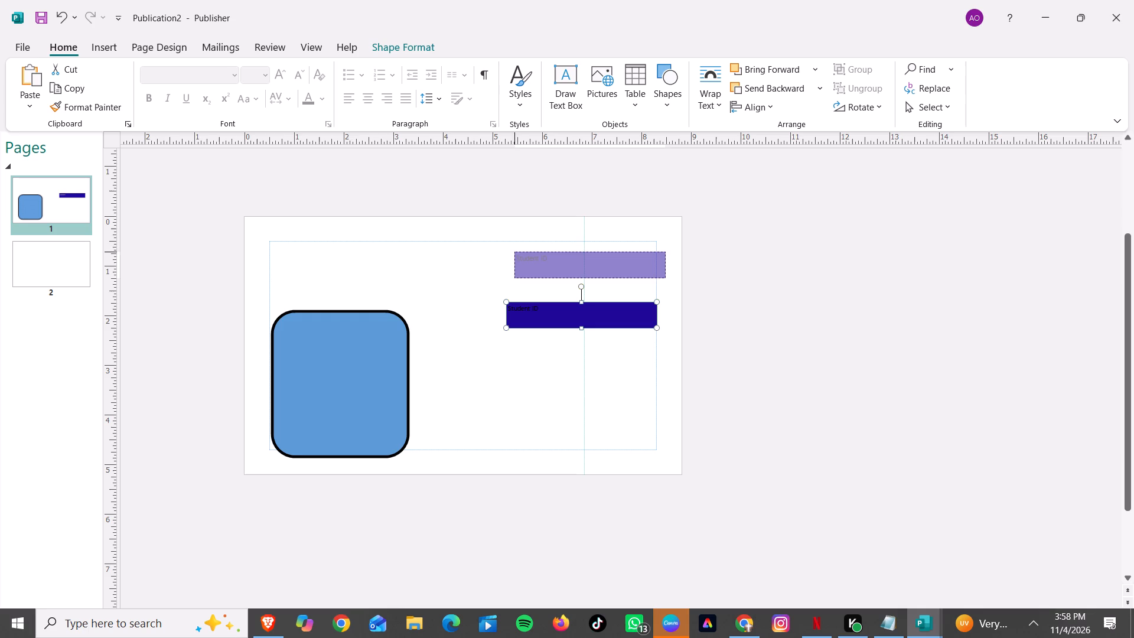
{"action": "left_click_drag", "start_coordinate": [516, 257], "coordinate": [520, 232]}
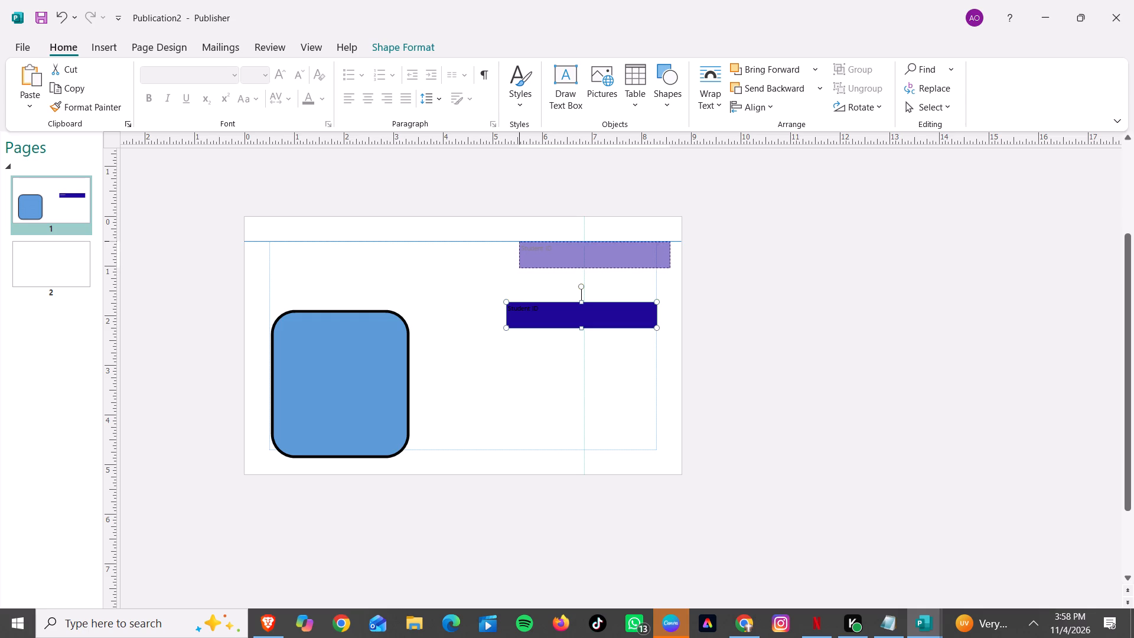
{"action": "left_click_drag", "start_coordinate": [520, 232], "coordinate": [522, 233]}
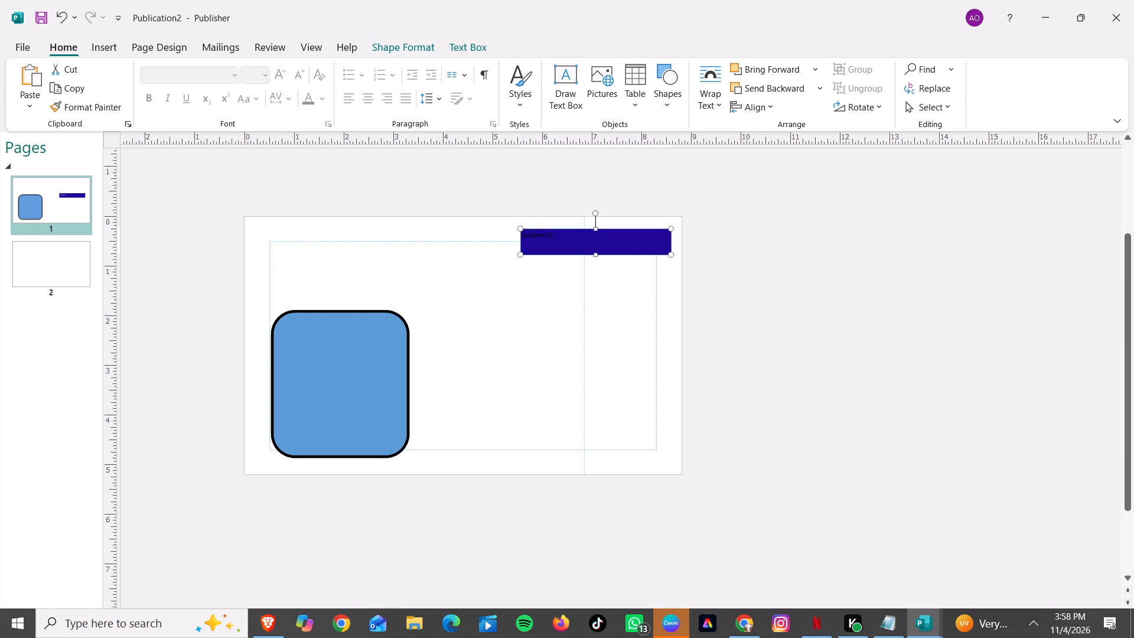
{"action": "left_click", "coordinate": [552, 239]}
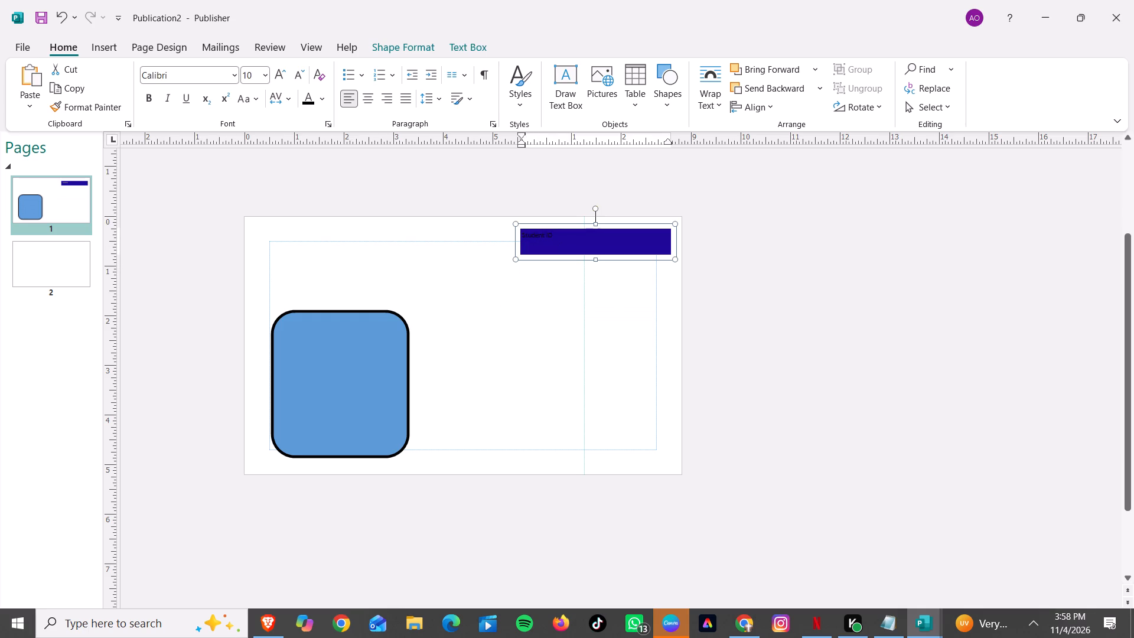
Set the "Student ID" text in the dark blue header box to font size 20.
{"action": "left_click_drag", "start_coordinate": [523, 234], "coordinate": [558, 241]}
{"action": "left_click", "coordinate": [558, 241]}
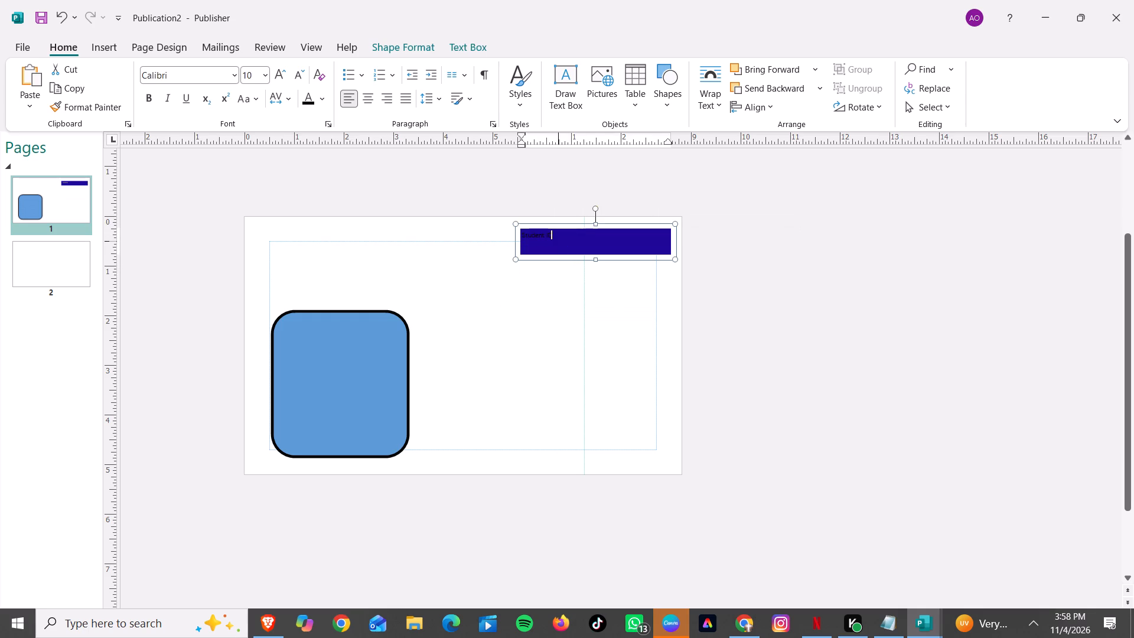
{"action": "left_click", "coordinate": [558, 241]}
{"action": "left_click_drag", "start_coordinate": [522, 233], "coordinate": [514, 230]}
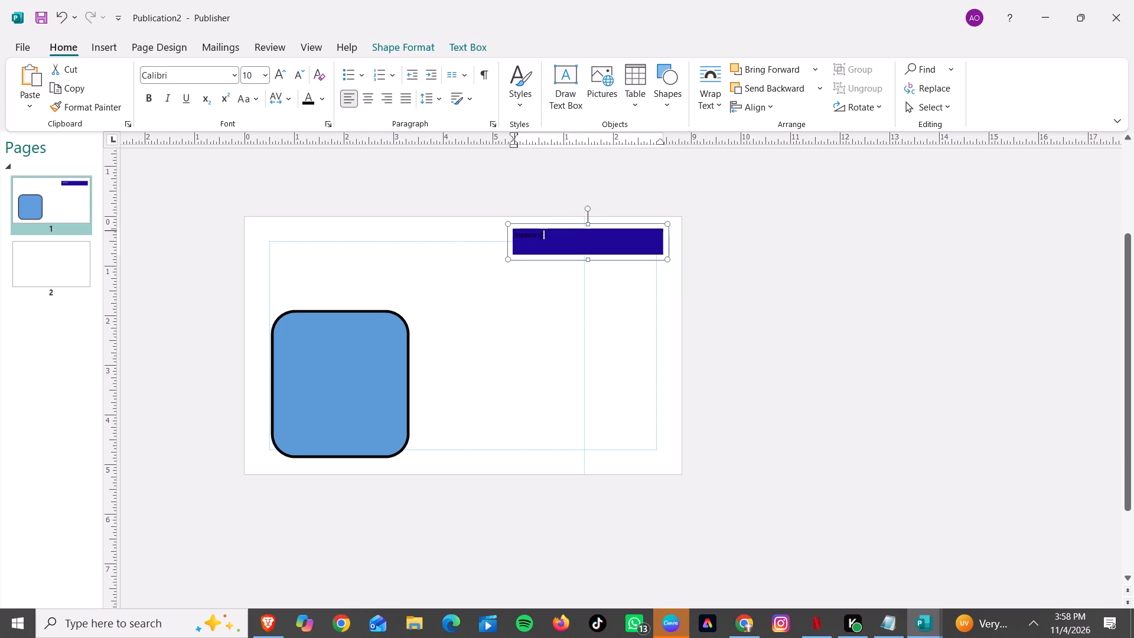
{"action": "left_click_drag", "start_coordinate": [546, 237], "coordinate": [523, 234]}
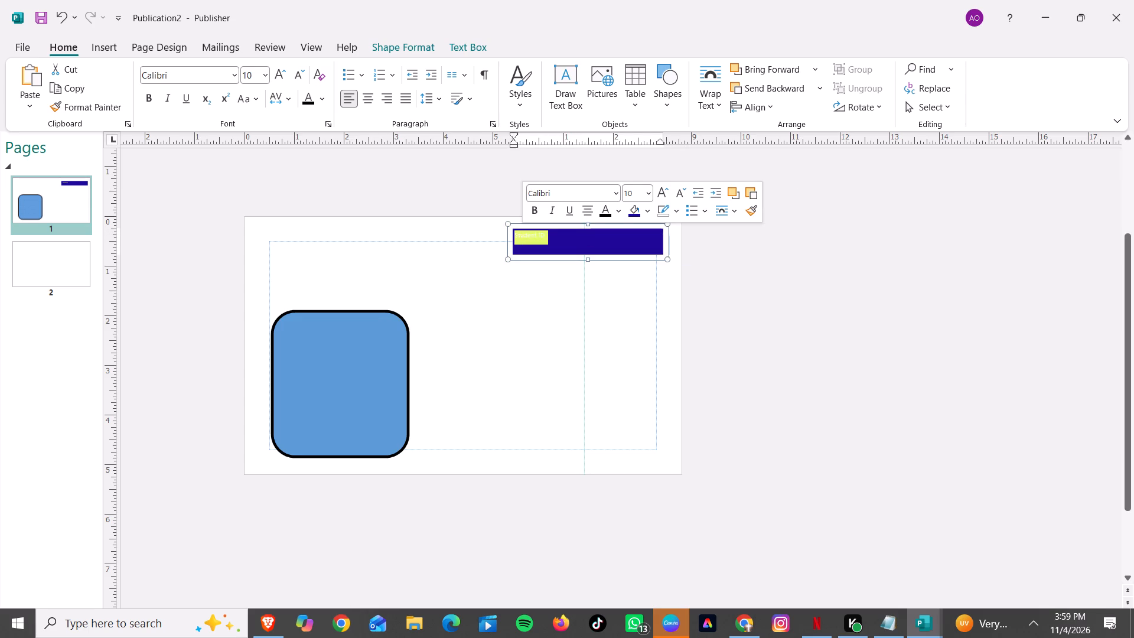
{"action": "left_click", "coordinate": [646, 198]}
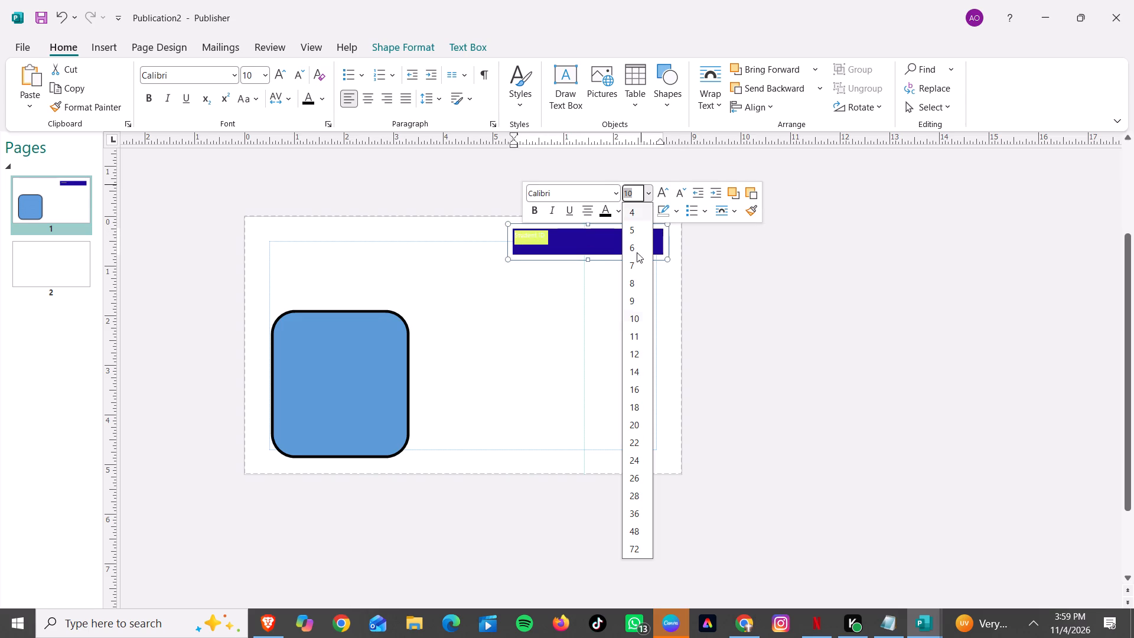
{"action": "left_click", "coordinate": [633, 424]}
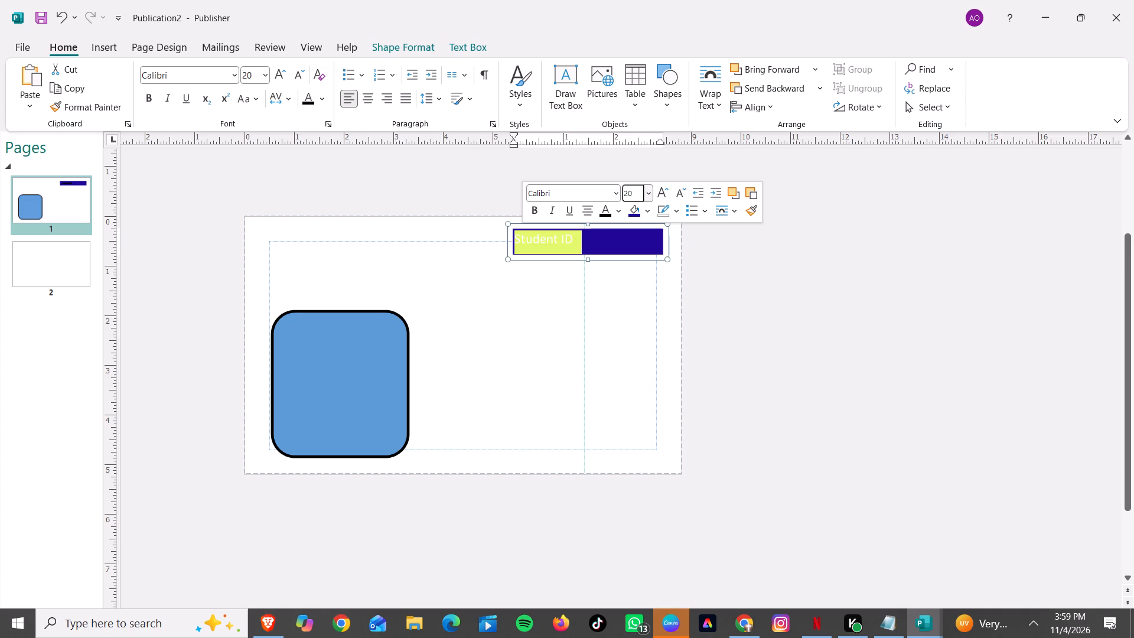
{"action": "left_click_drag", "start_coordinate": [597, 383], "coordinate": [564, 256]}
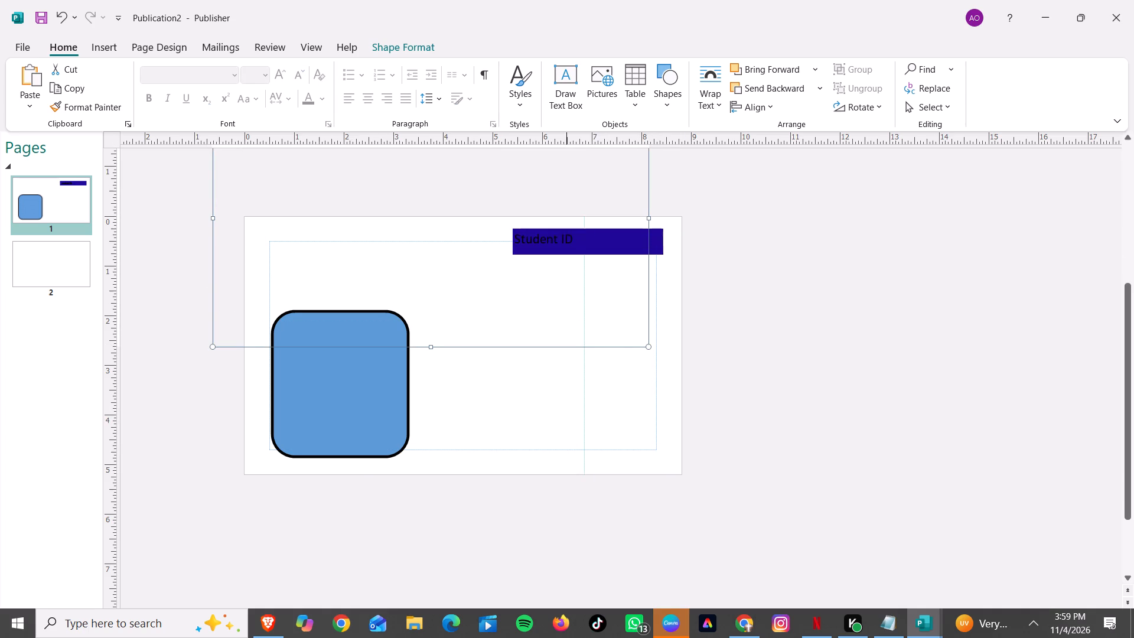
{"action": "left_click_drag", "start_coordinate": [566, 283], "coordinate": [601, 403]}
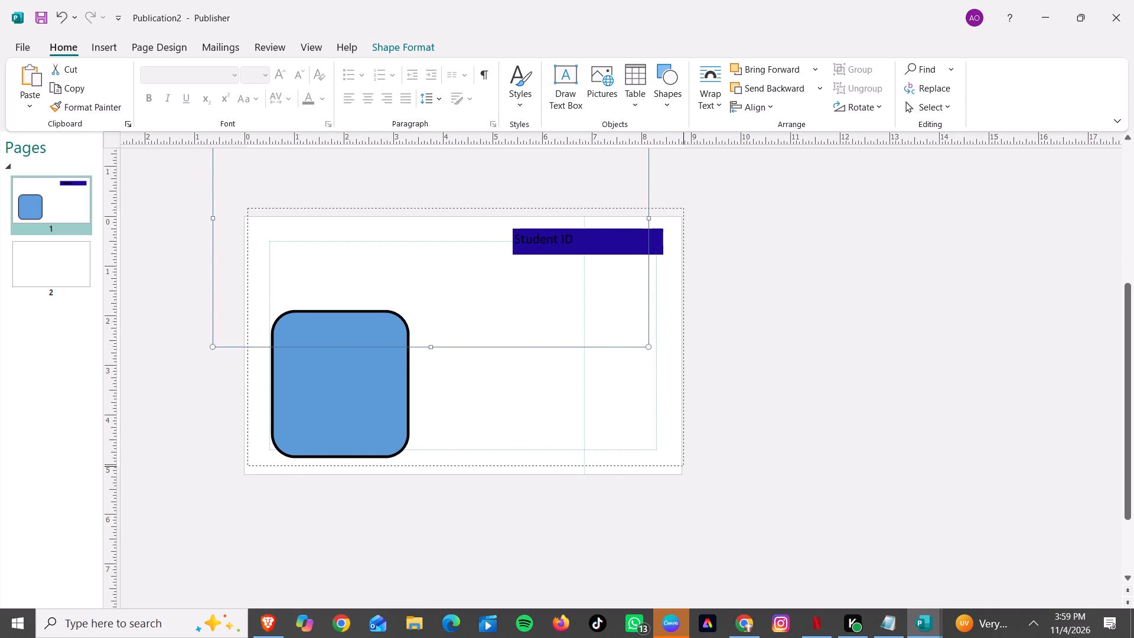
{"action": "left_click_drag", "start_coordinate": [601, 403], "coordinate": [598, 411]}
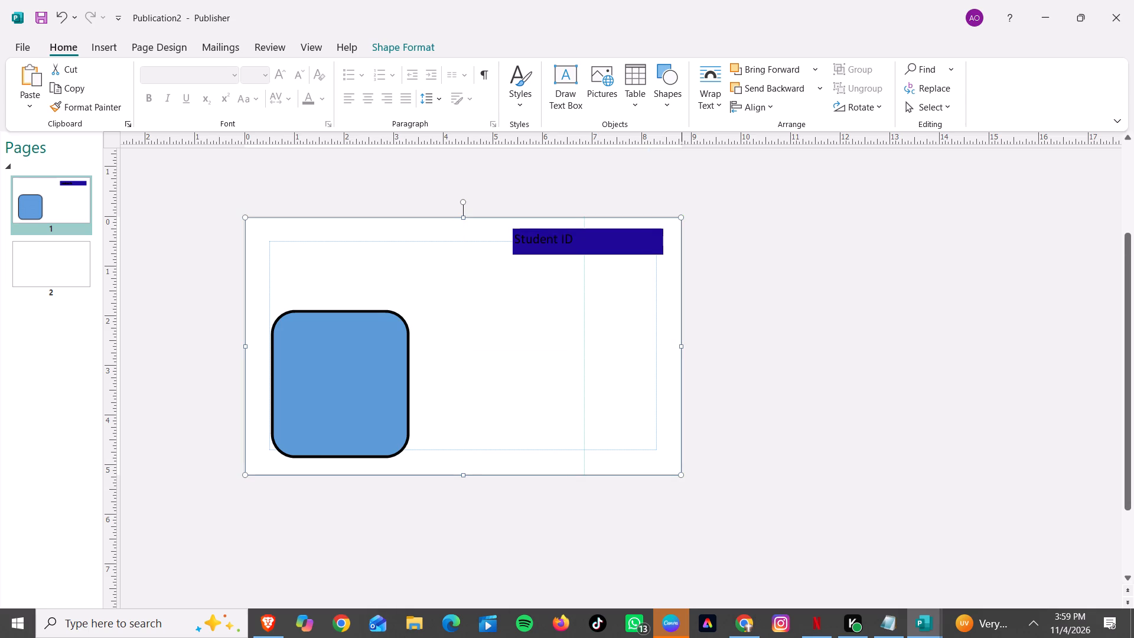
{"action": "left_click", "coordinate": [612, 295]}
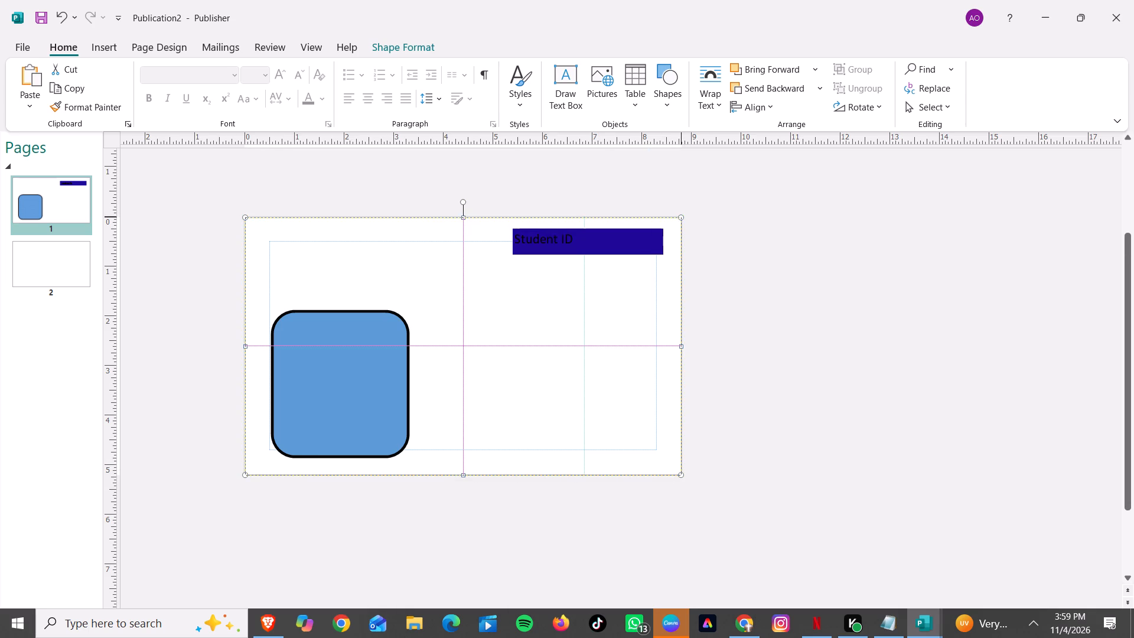
Center the "Student ID" text horizontally within its dark blue text box.
{"action": "left_click", "coordinate": [616, 241]}
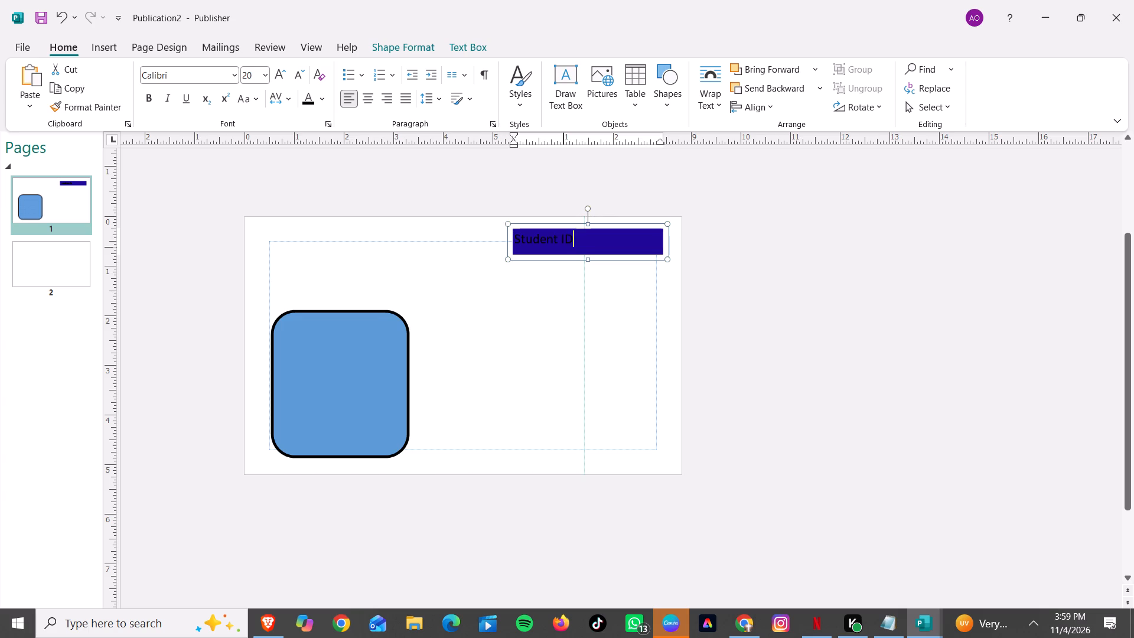
{"action": "left_click_drag", "start_coordinate": [578, 240], "coordinate": [536, 237]}
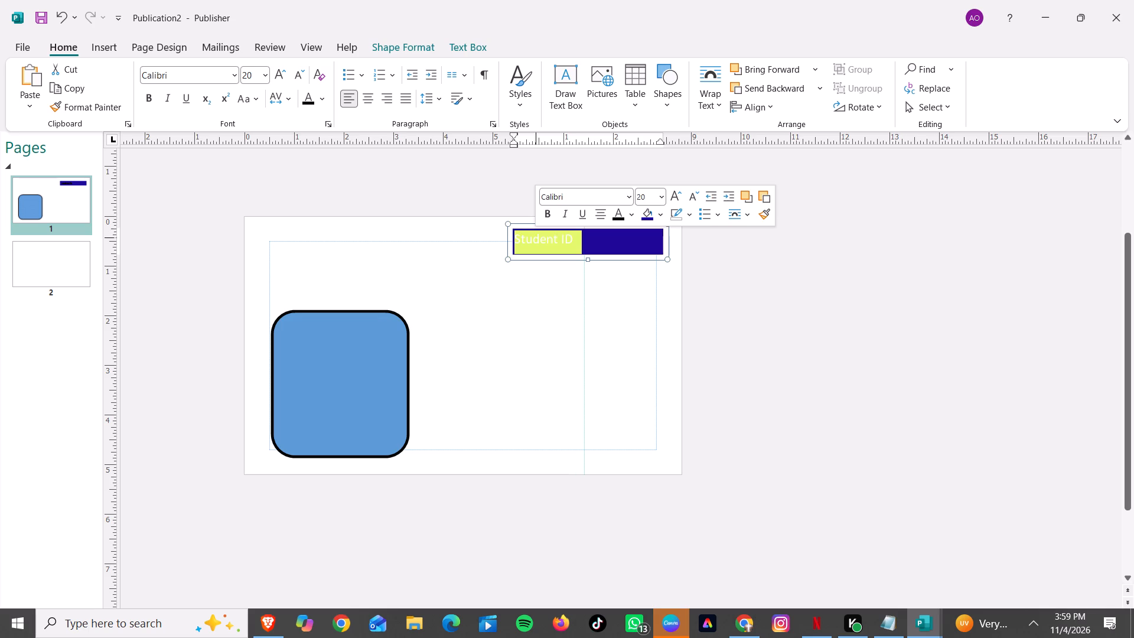
{"action": "left_click", "coordinate": [602, 214]}
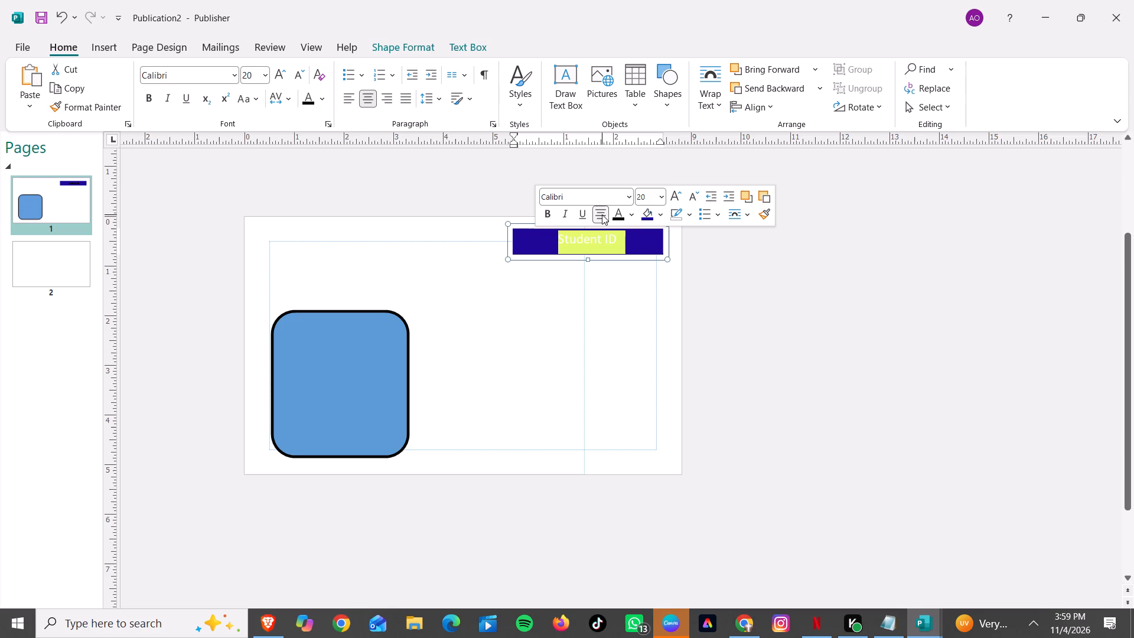
{"action": "left_click", "coordinate": [602, 214]}
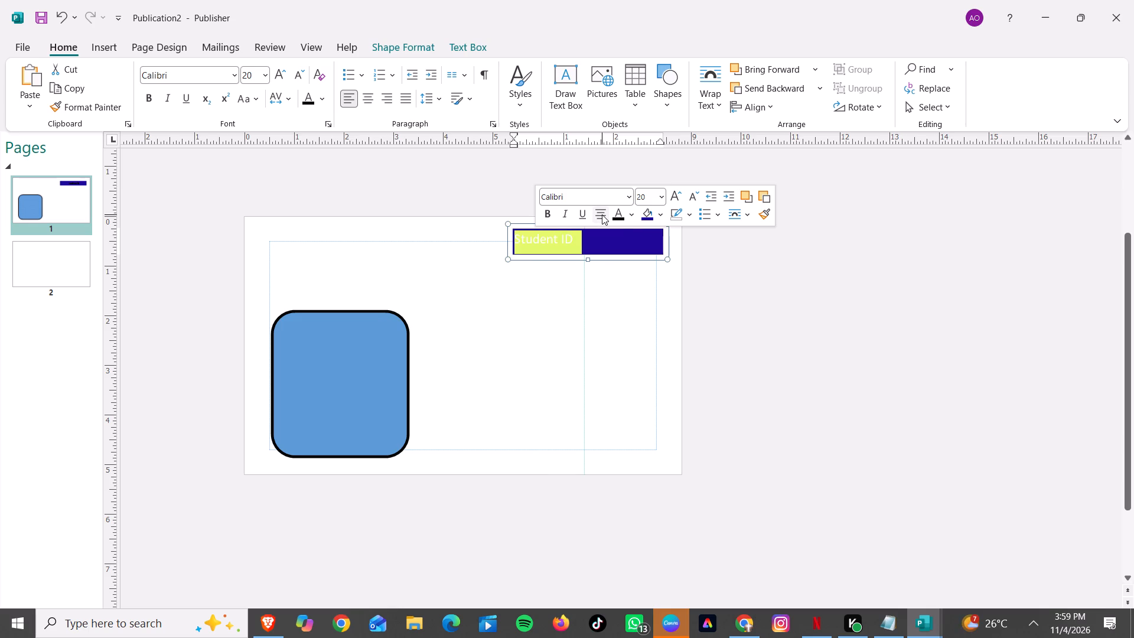
{"action": "left_click", "coordinate": [602, 214]}
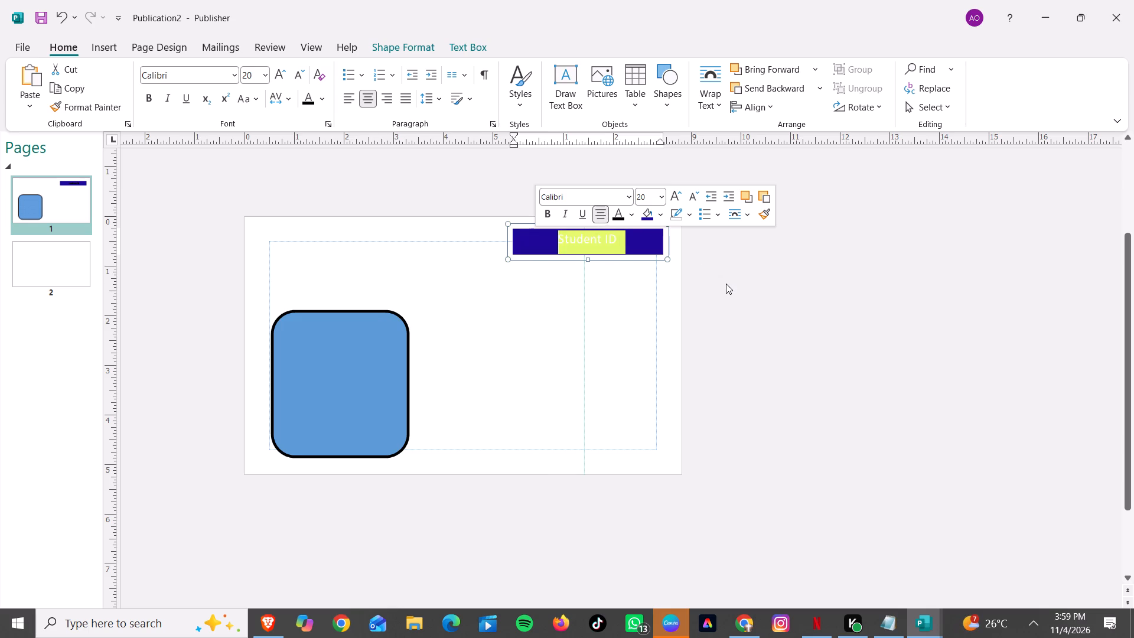
{"action": "left_click", "coordinate": [726, 284]}
Narrow the dark blue Student ID text box from its left end so it fits its text more closely.
{"action": "left_click", "coordinate": [538, 245]}
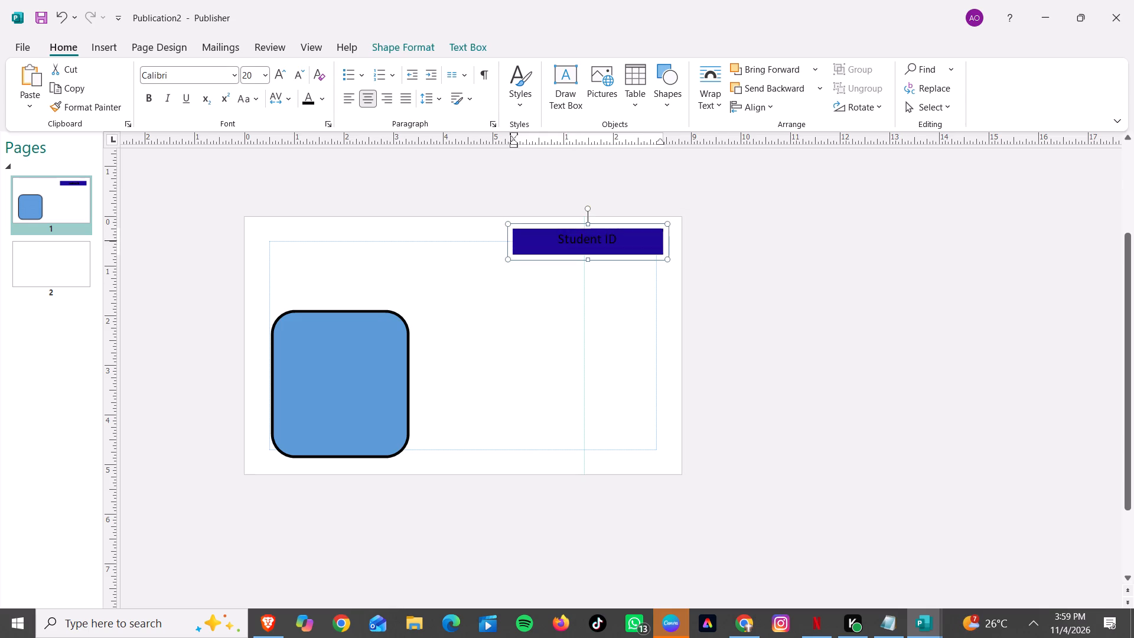
{"action": "left_click_drag", "start_coordinate": [506, 225], "coordinate": [527, 226]}
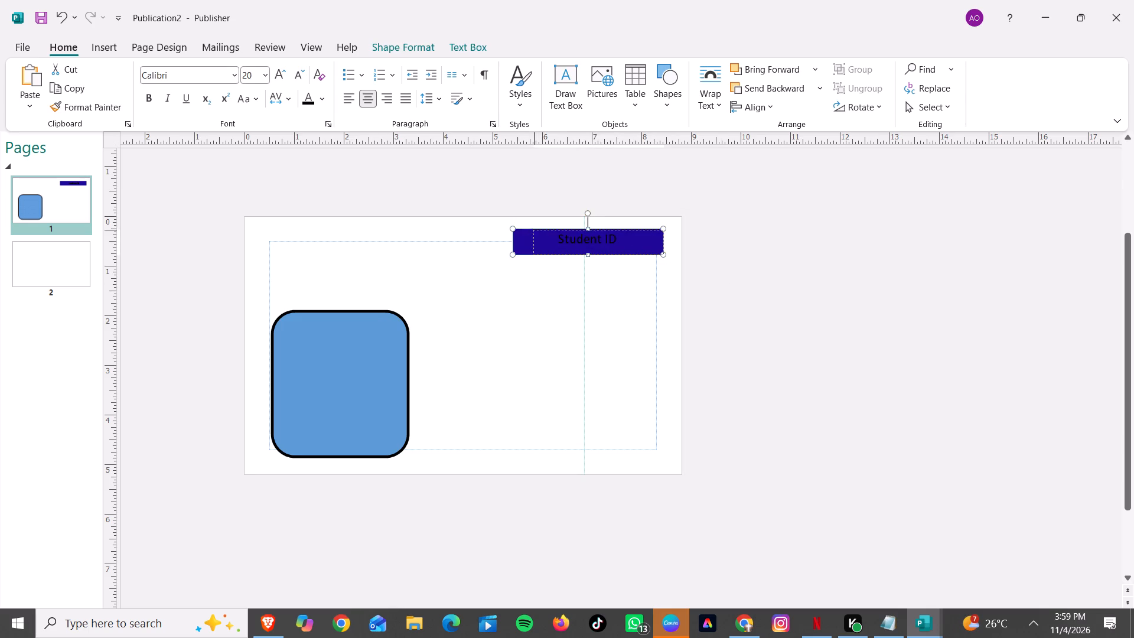
{"action": "left_click_drag", "start_coordinate": [527, 226], "coordinate": [539, 227]}
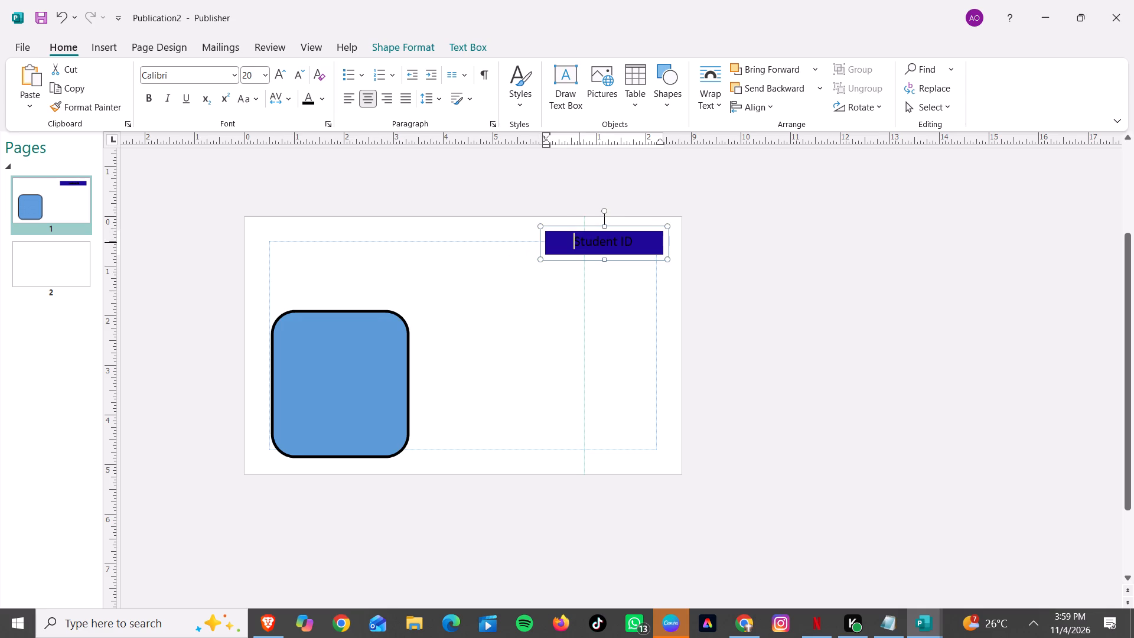
Change the font color of the "Student ID" text to white.
{"action": "left_click_drag", "start_coordinate": [576, 240], "coordinate": [638, 251]}
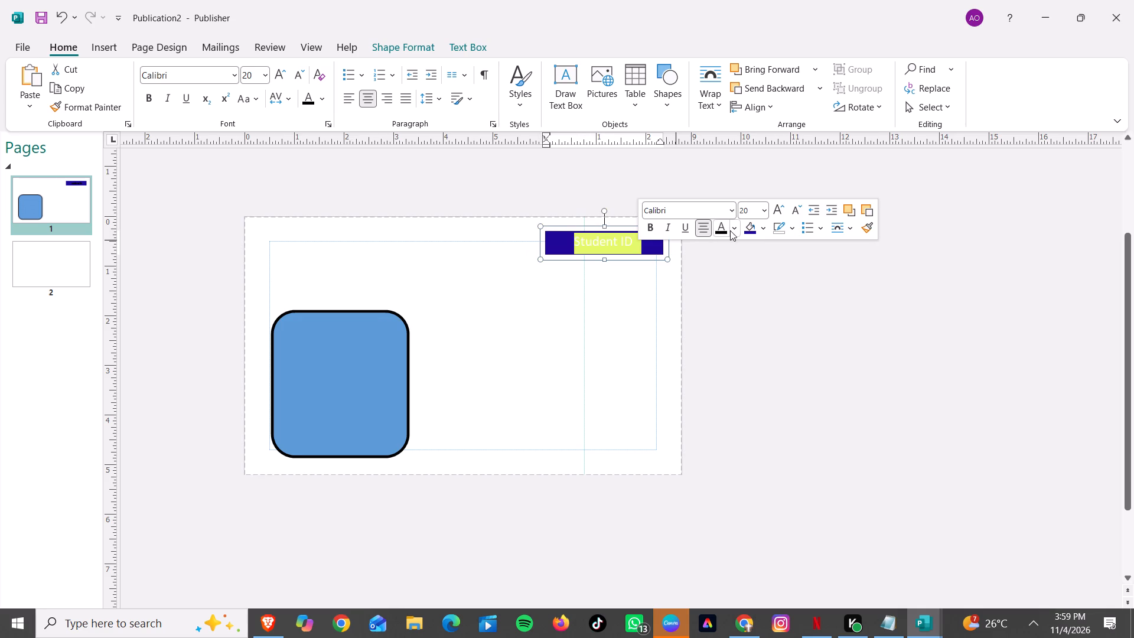
{"action": "left_click", "coordinate": [730, 230]}
{"action": "left_click", "coordinate": [867, 268]}
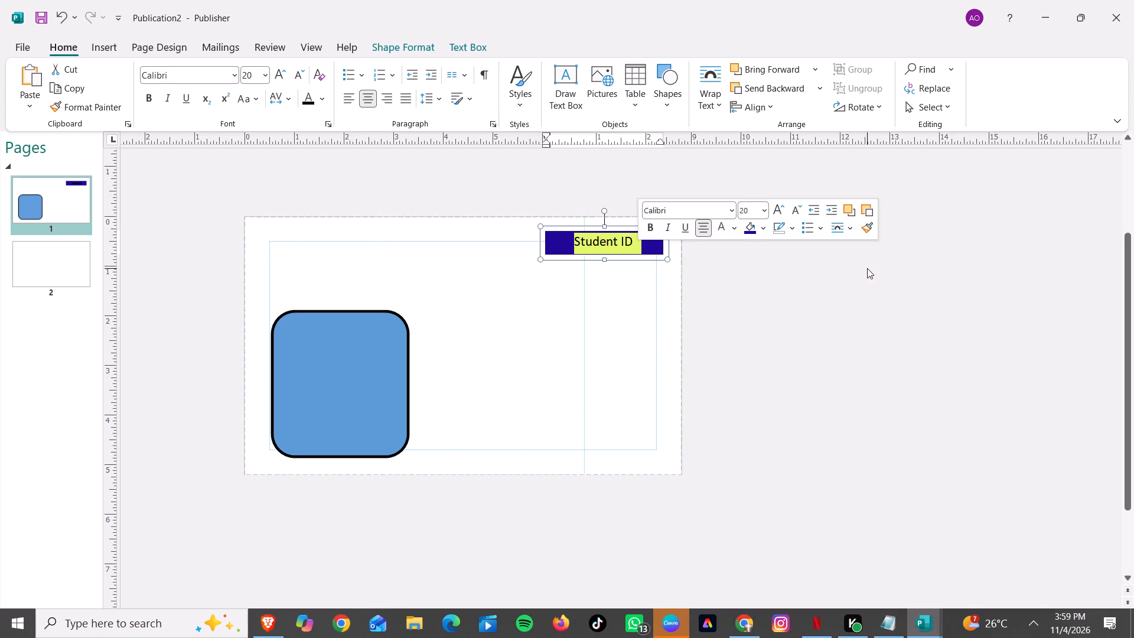
{"action": "left_click", "coordinate": [930, 285]}
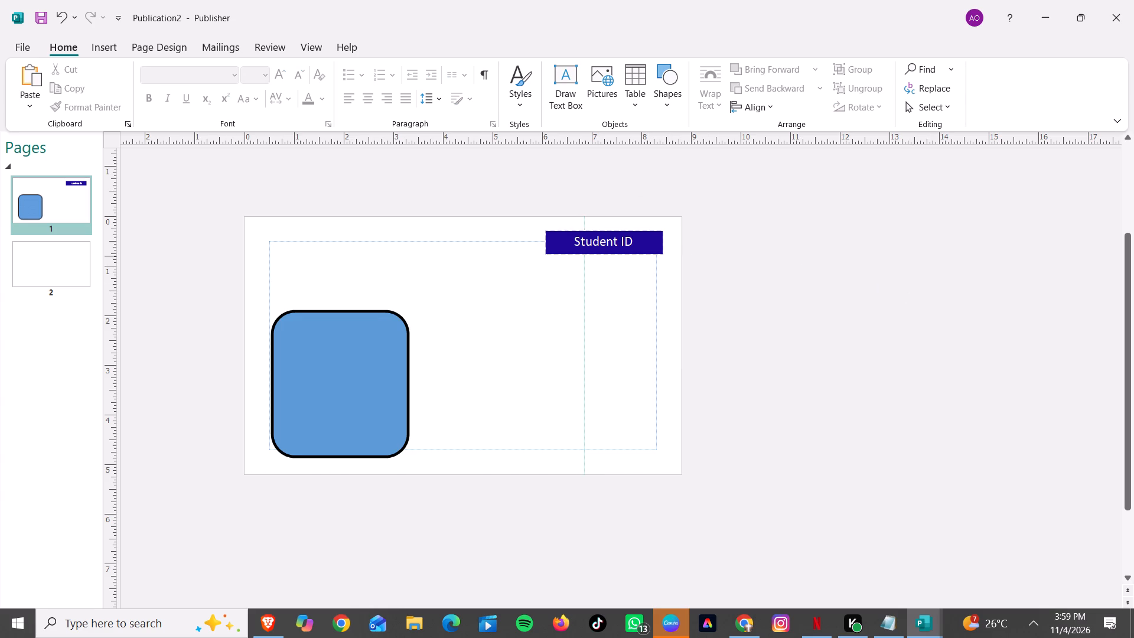
Enlarge the Student ID text box slightly from its lower-right corner to about 0.52" high and 2.41" wide.
{"action": "left_click", "coordinate": [596, 245]}
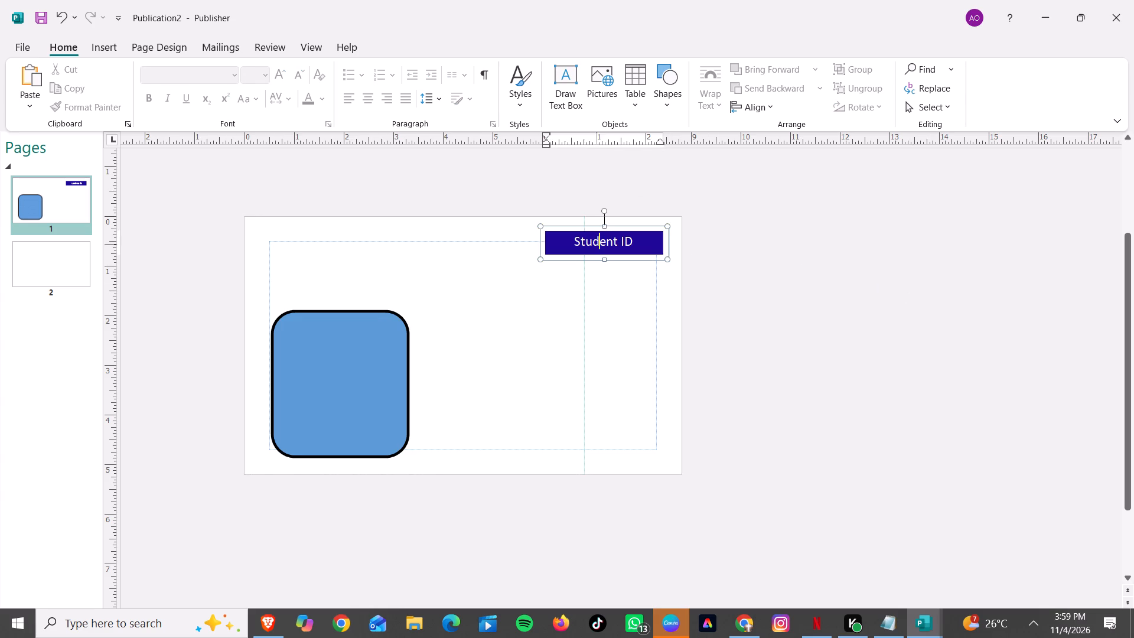
{"action": "left_click", "coordinate": [665, 261]}
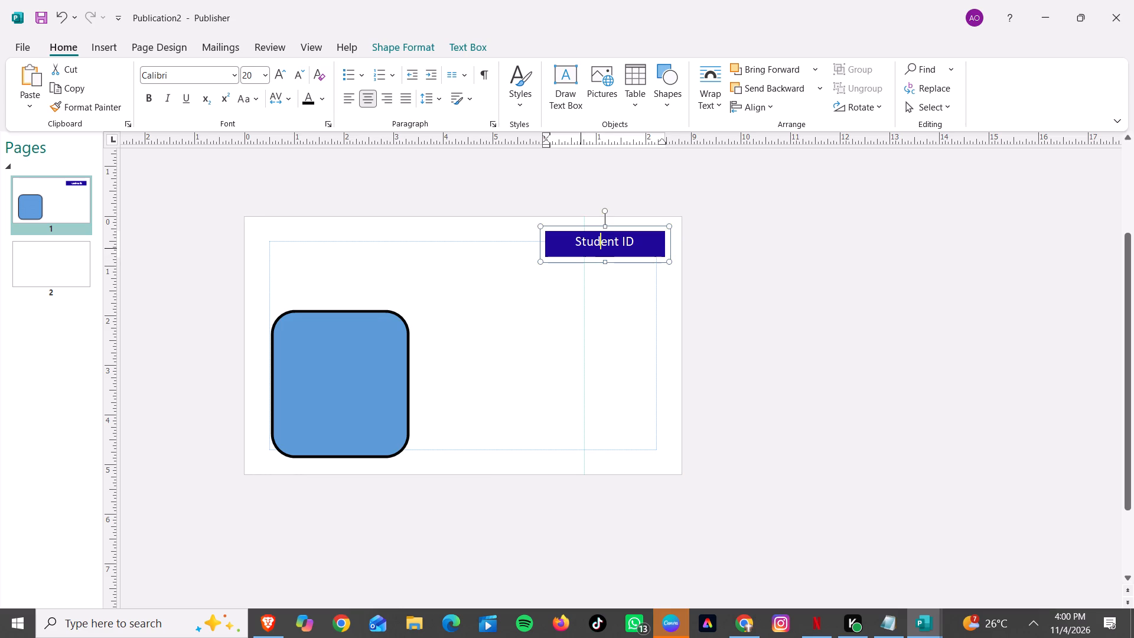
{"action": "left_click", "coordinate": [549, 262]}
{"action": "left_click", "coordinate": [549, 274]}
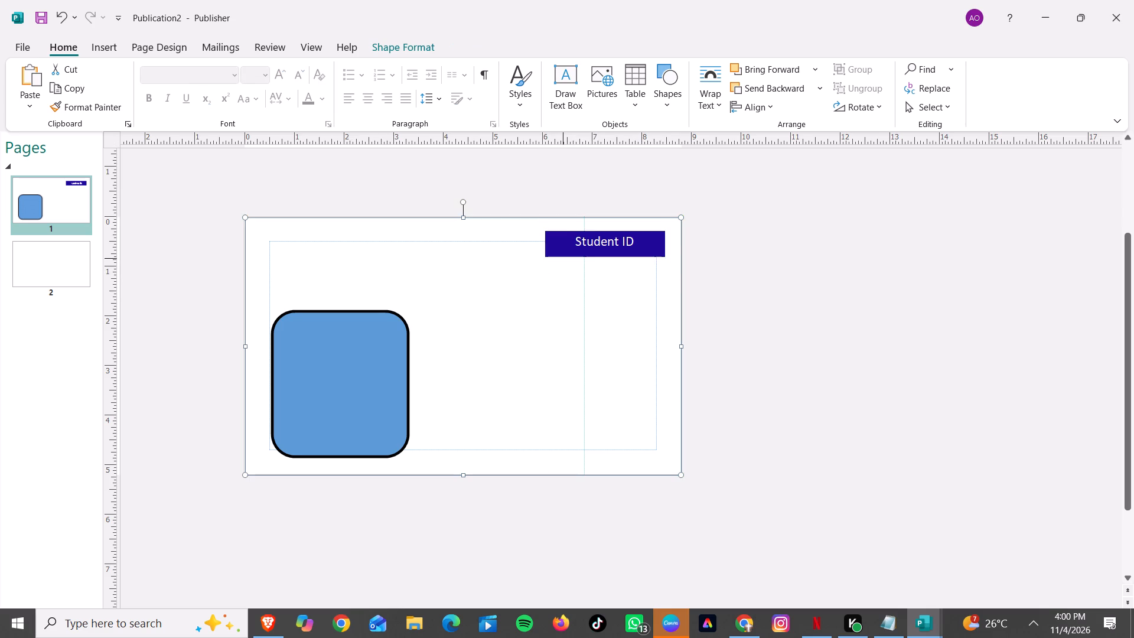
Draw a thin text box directly beneath the Student ID header, about as wide as the header.
{"action": "left_click", "coordinate": [563, 258]}
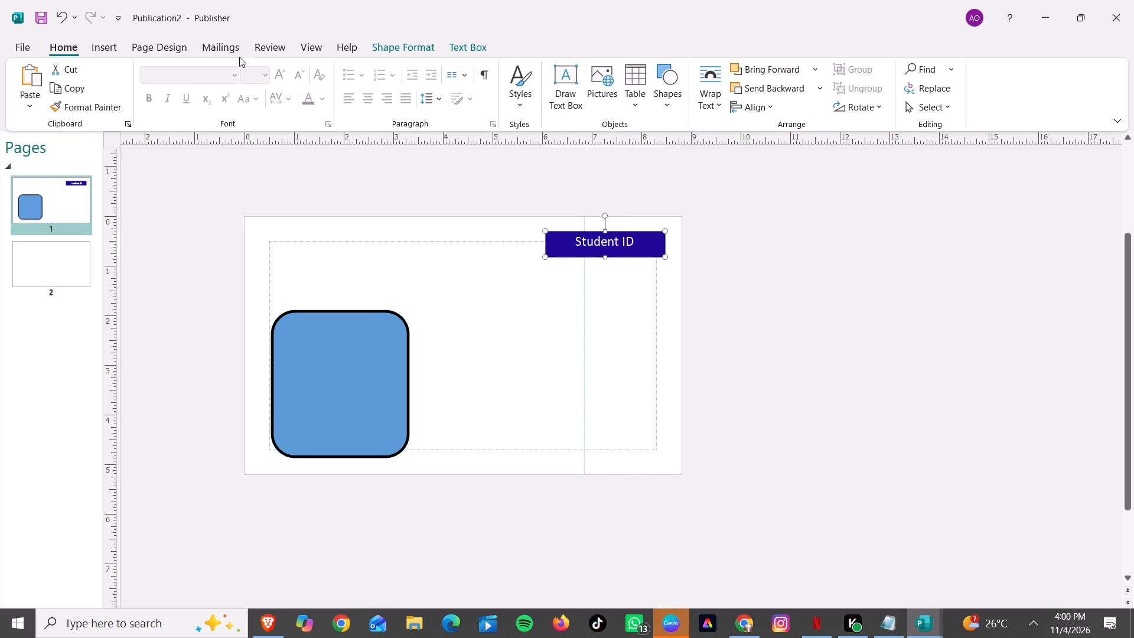
{"action": "left_click", "coordinate": [416, 48]}
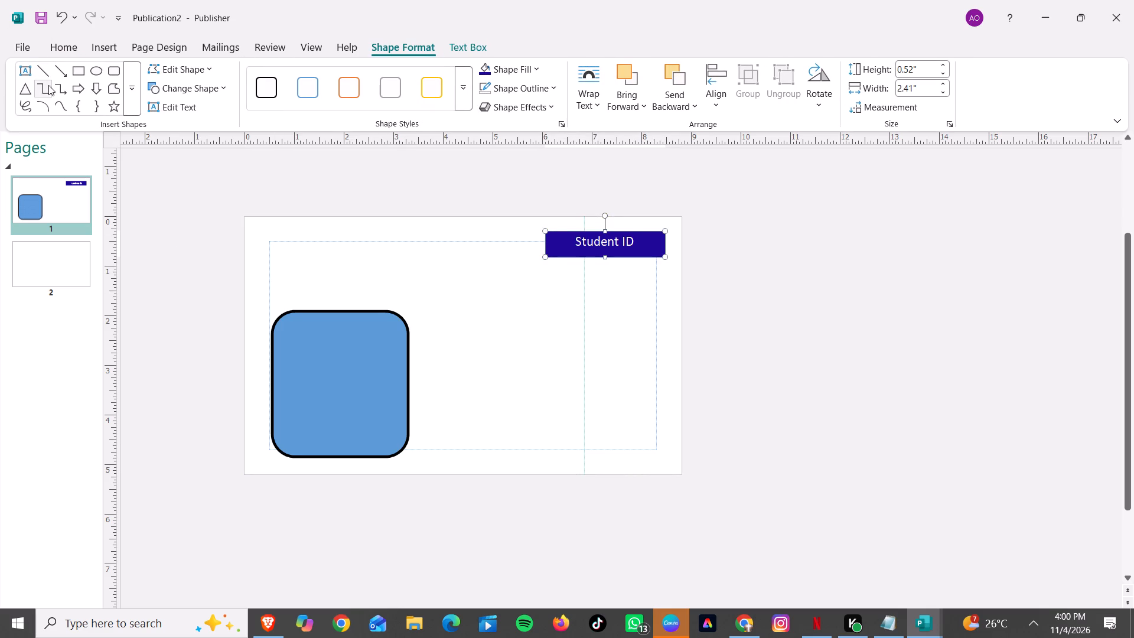
{"action": "left_click", "coordinate": [30, 70]}
{"action": "left_click_drag", "start_coordinate": [549, 264], "coordinate": [656, 269]}
{"action": "left_click_drag", "start_coordinate": [656, 269], "coordinate": [673, 276]}
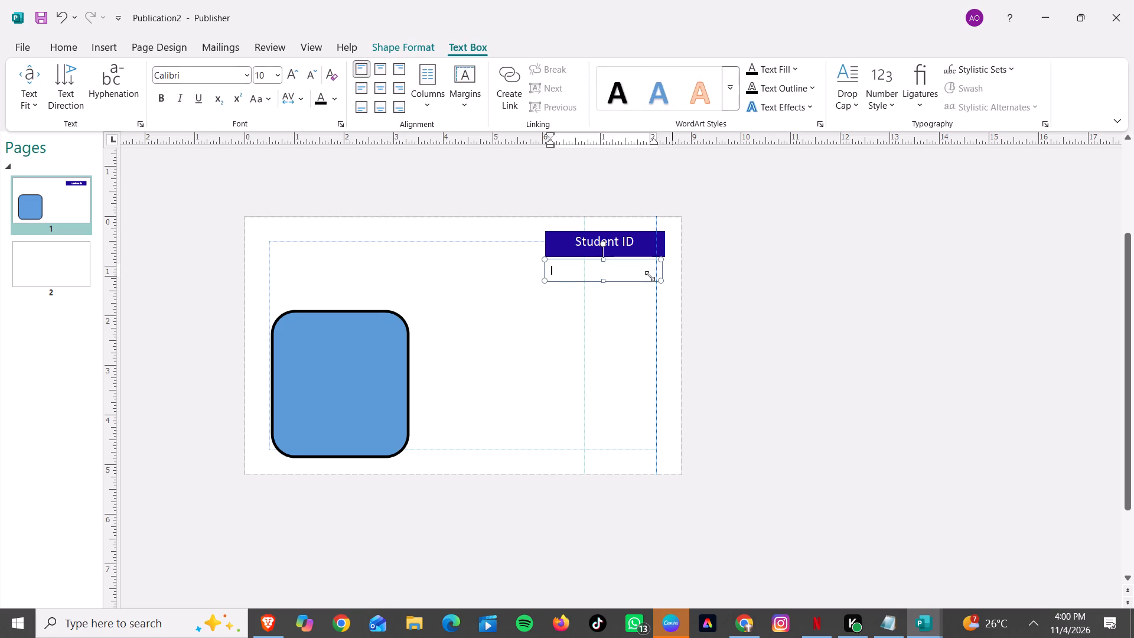
{"action": "type", "text": "ww"}
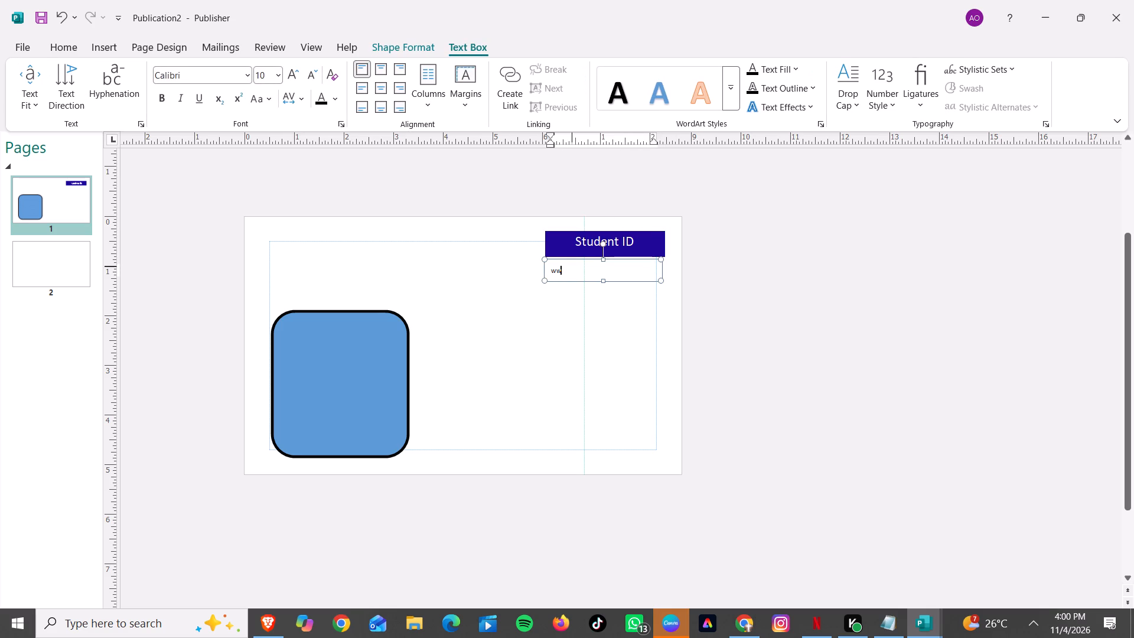
{"action": "key", "text": "w"}
{"action": "type", "text": ".zetech"}
{"action": "type", "text": ".ac"}
{"action": "key", "text": "period"}
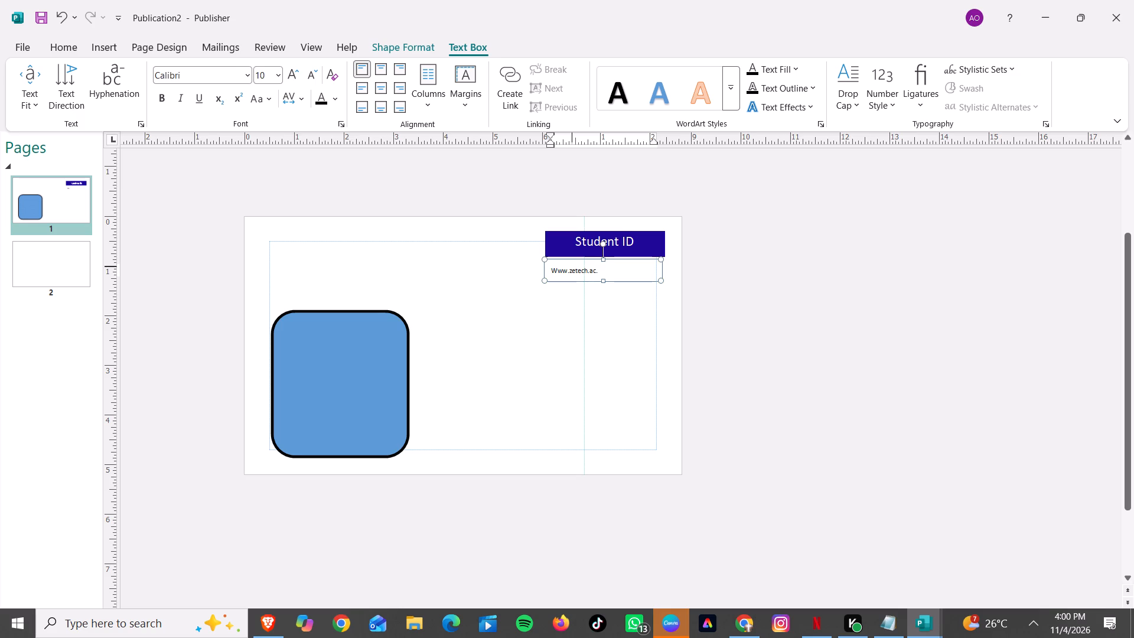
{"action": "type", "text": "ke"}
{"action": "key", "text": "shift+question"}
{"action": "key", "text": "BackSpace"}
Delete the capital W at the start of the web address below the header.
{"action": "left_click", "coordinate": [621, 275]}
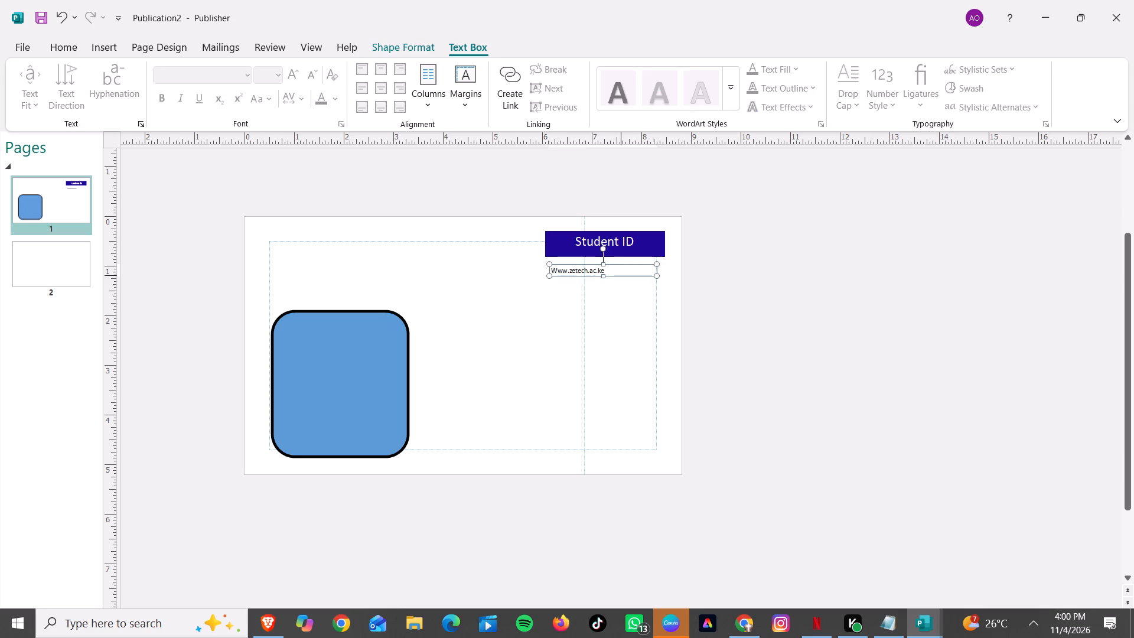
{"action": "left_click", "coordinate": [603, 274]}
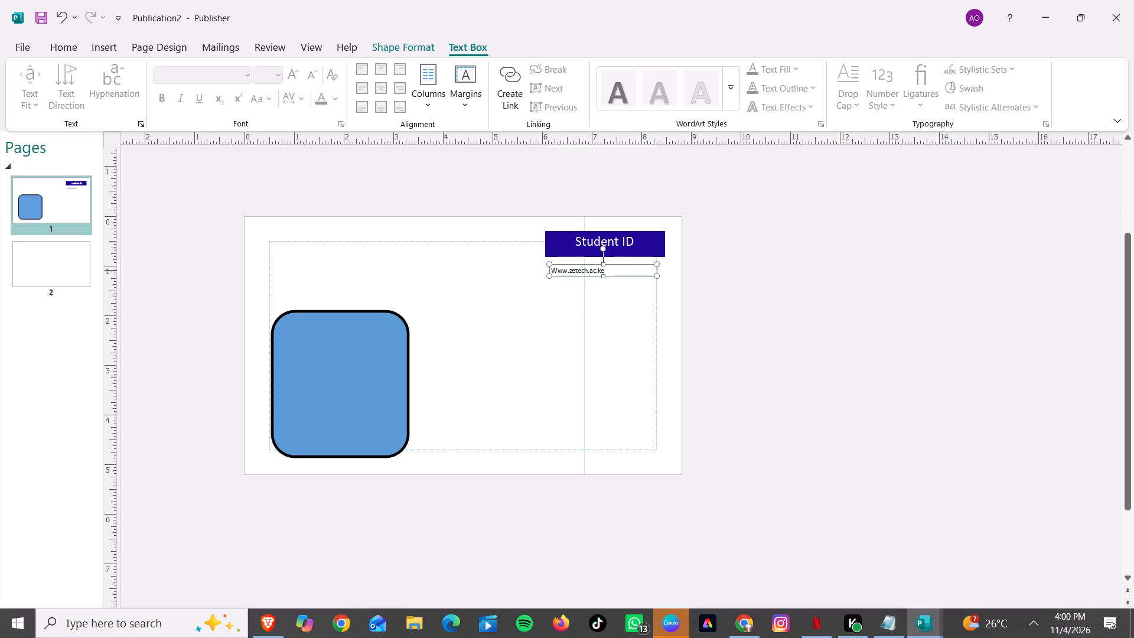
{"action": "left_click", "coordinate": [610, 270]}
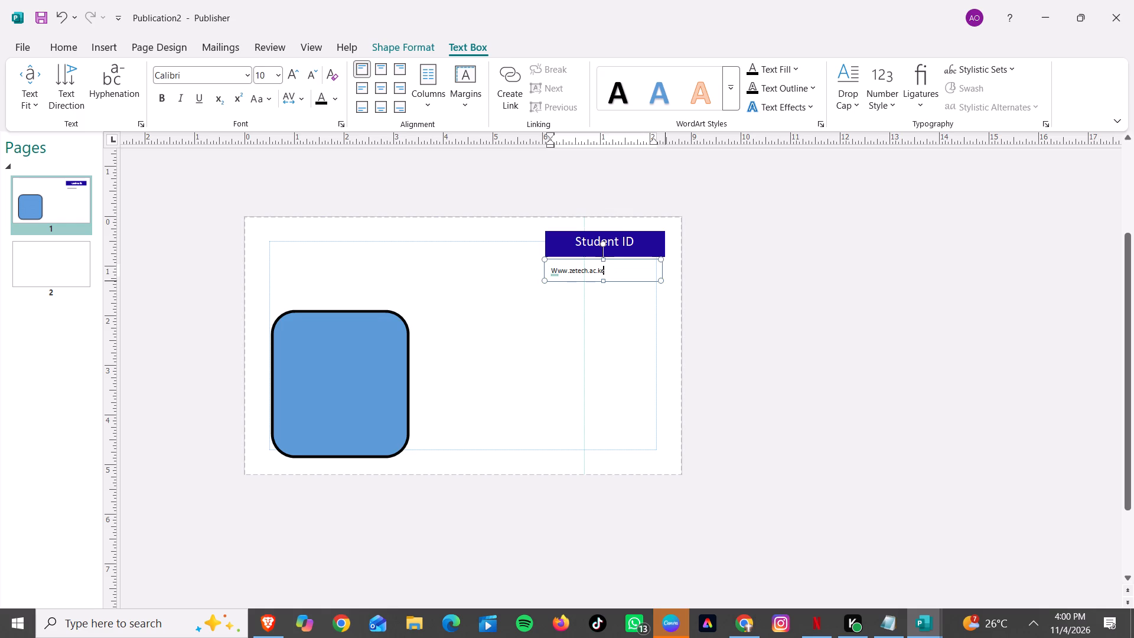
{"action": "left_click", "coordinate": [553, 270]}
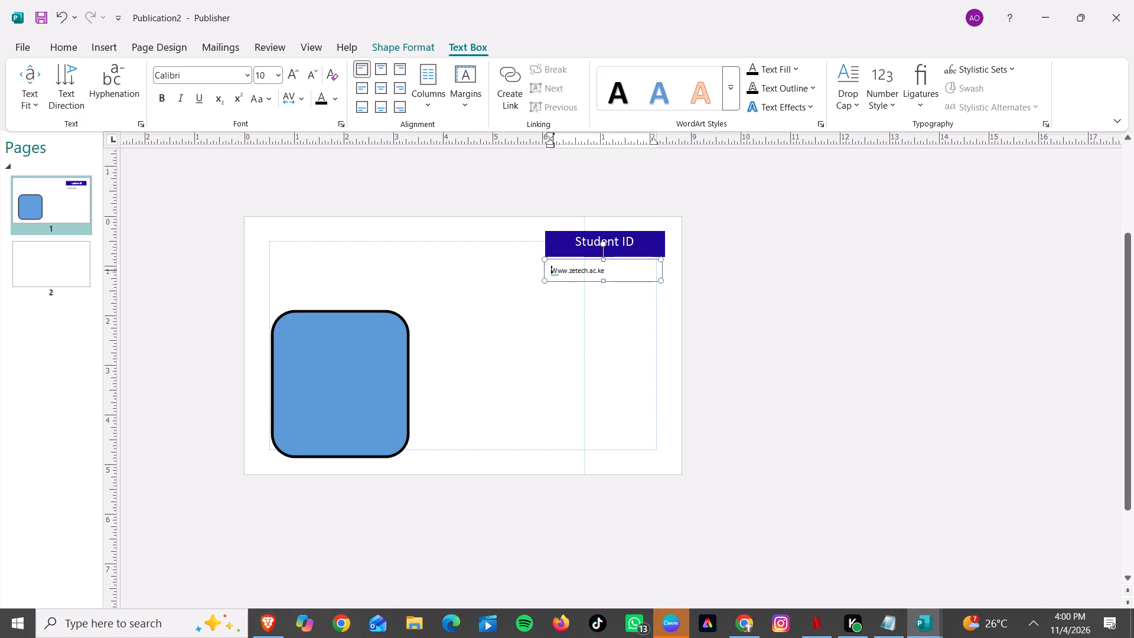
{"action": "left_click", "coordinate": [555, 268]}
{"action": "key", "text": "BackSpace"}
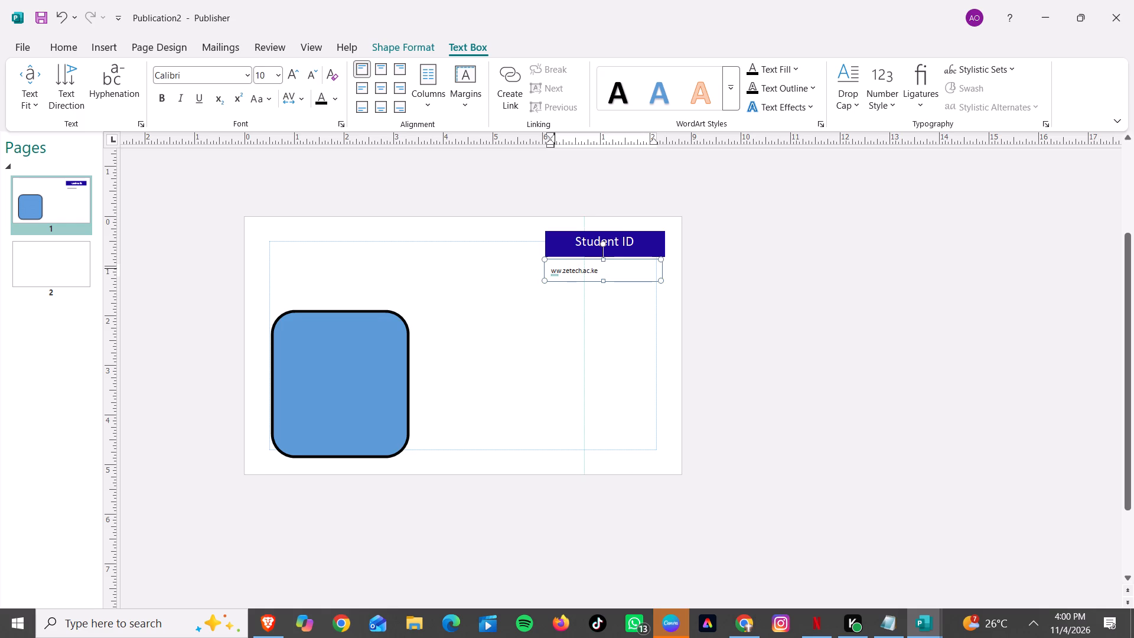
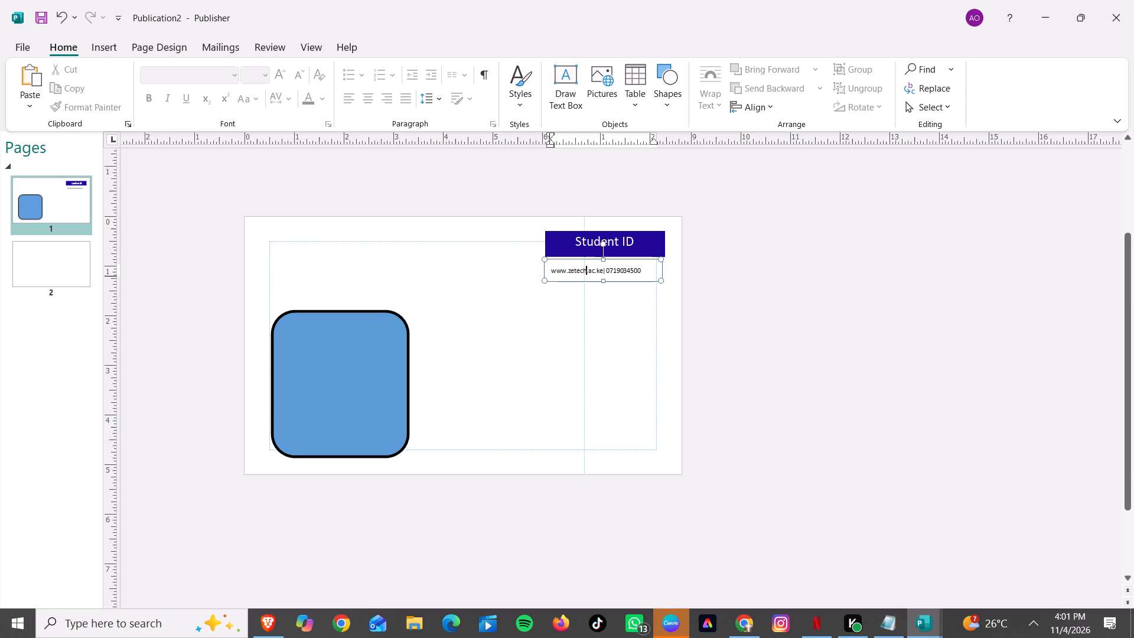
Reposition the contact text box directly against the bottom of the Student ID header, shifted slightly toward the card's right edge.
{"action": "left_click_drag", "start_coordinate": [585, 268], "coordinate": [598, 261]}
{"action": "left_click_drag", "start_coordinate": [598, 261], "coordinate": [604, 265]}
{"action": "left_click", "coordinate": [604, 265]}
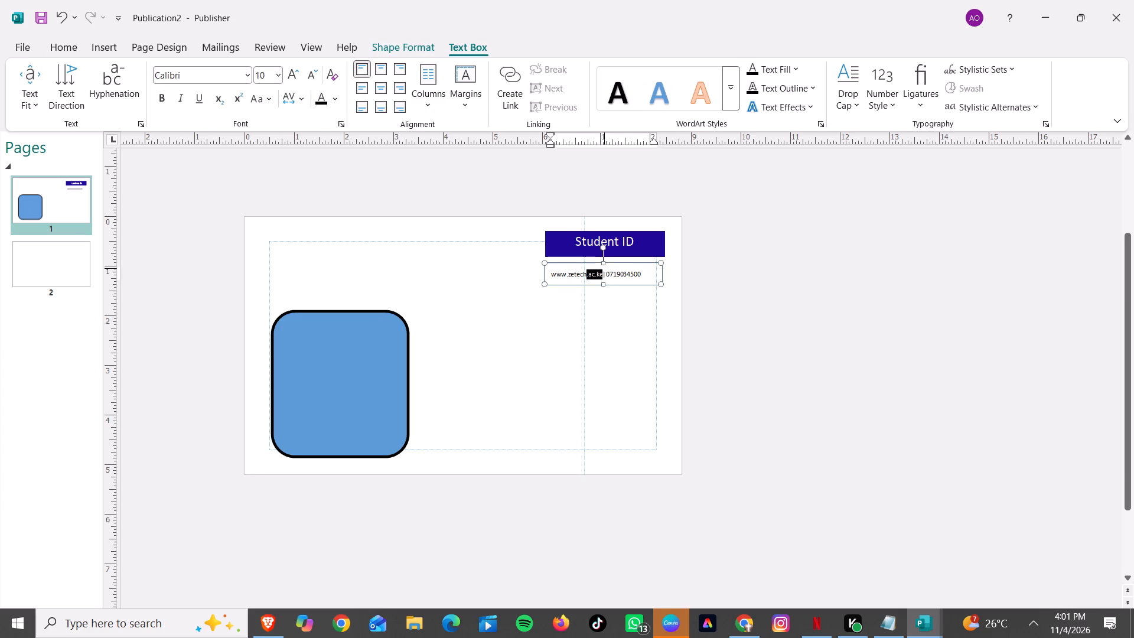
{"action": "left_click", "coordinate": [603, 260]}
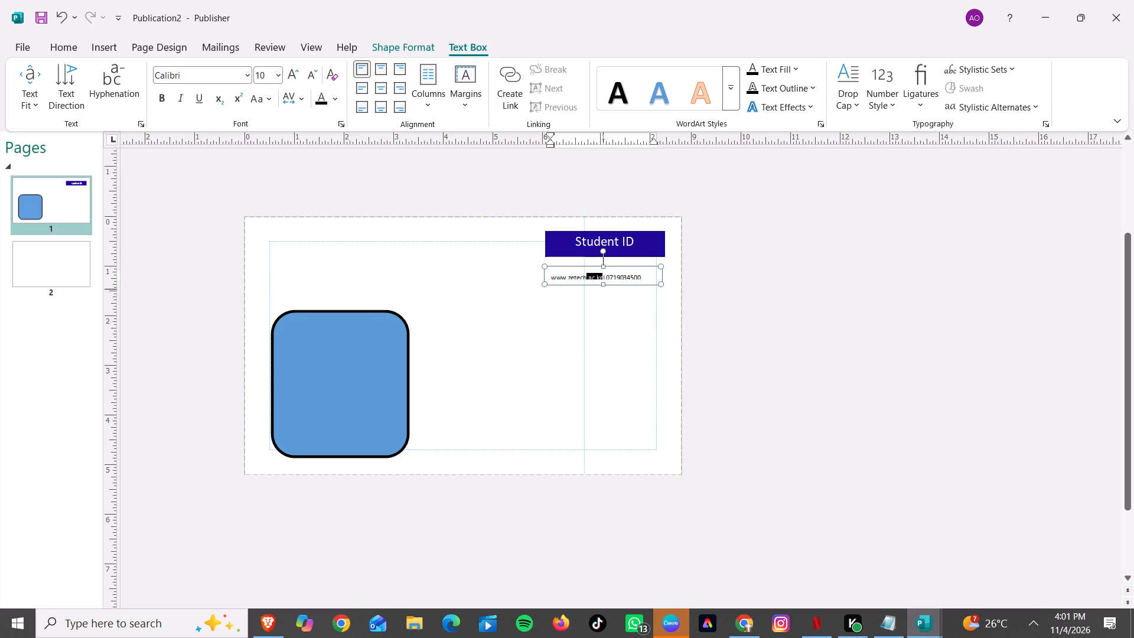
{"action": "left_click_drag", "start_coordinate": [603, 284], "coordinate": [603, 289]}
{"action": "left_click", "coordinate": [623, 282]}
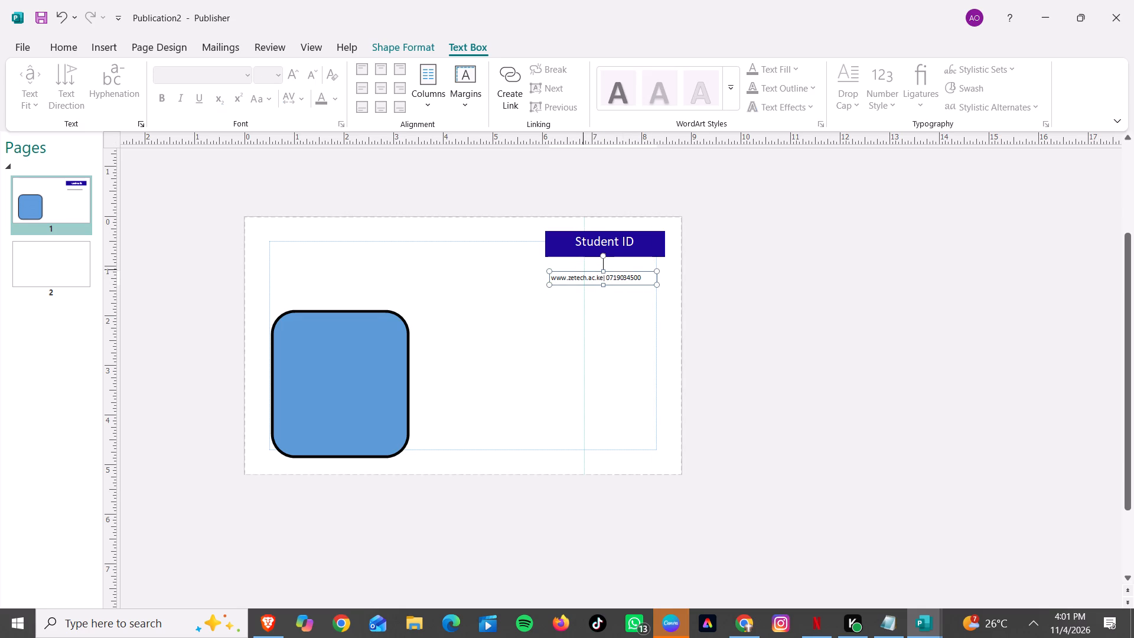
{"action": "left_click_drag", "start_coordinate": [591, 274], "coordinate": [597, 261]}
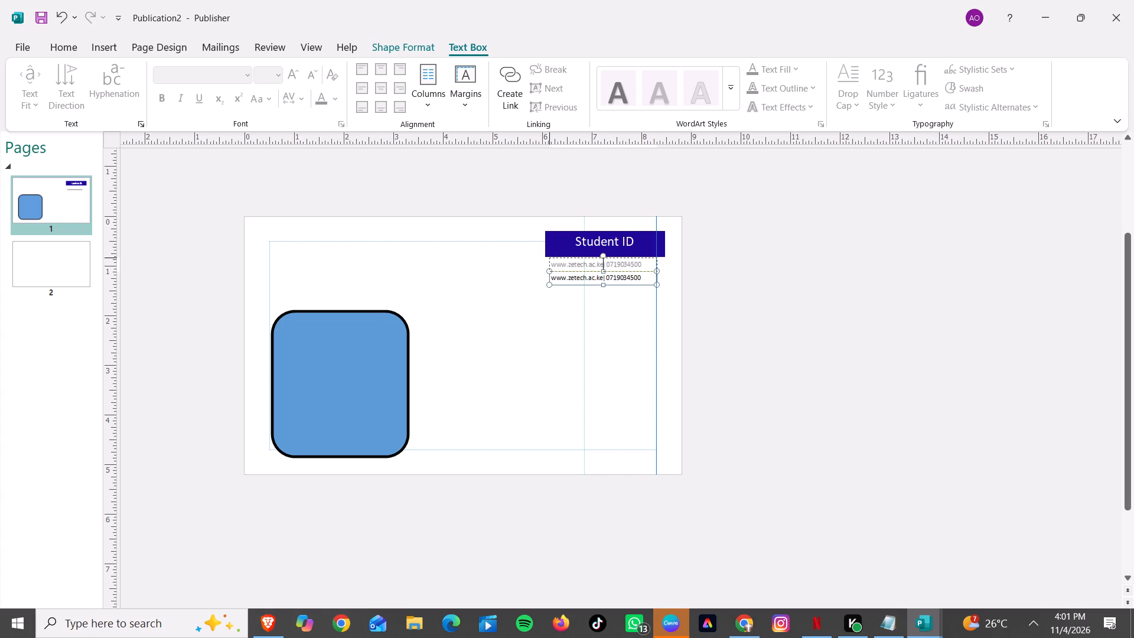
{"action": "left_click_drag", "start_coordinate": [597, 261], "coordinate": [601, 261]}
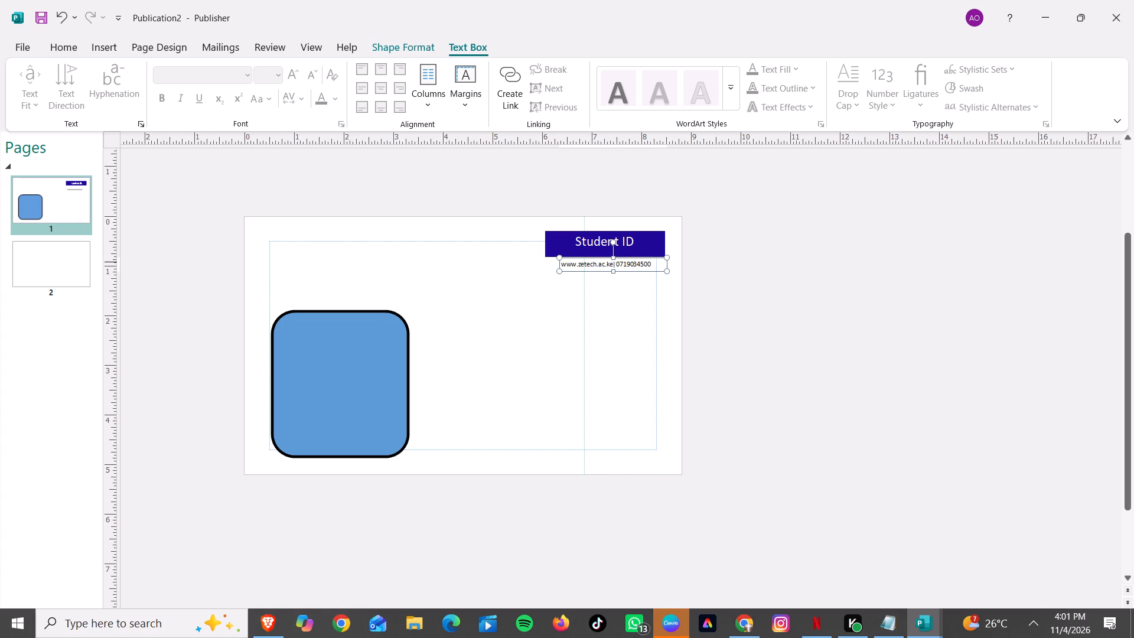
Set the web address and phone number line beneath the header to 12 pt.
{"action": "left_click", "coordinate": [636, 266]}
{"action": "left_click_drag", "start_coordinate": [660, 266], "coordinate": [556, 259]}
{"action": "left_click", "coordinate": [678, 216]}
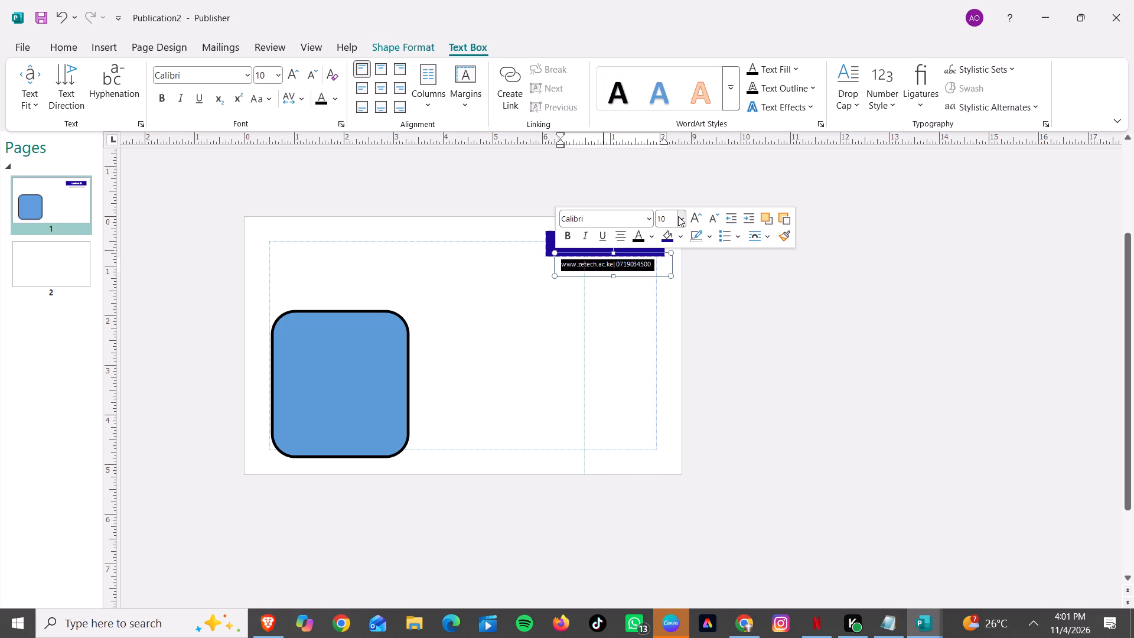
{"action": "left_click", "coordinate": [663, 382]}
{"action": "left_click", "coordinate": [751, 371]}
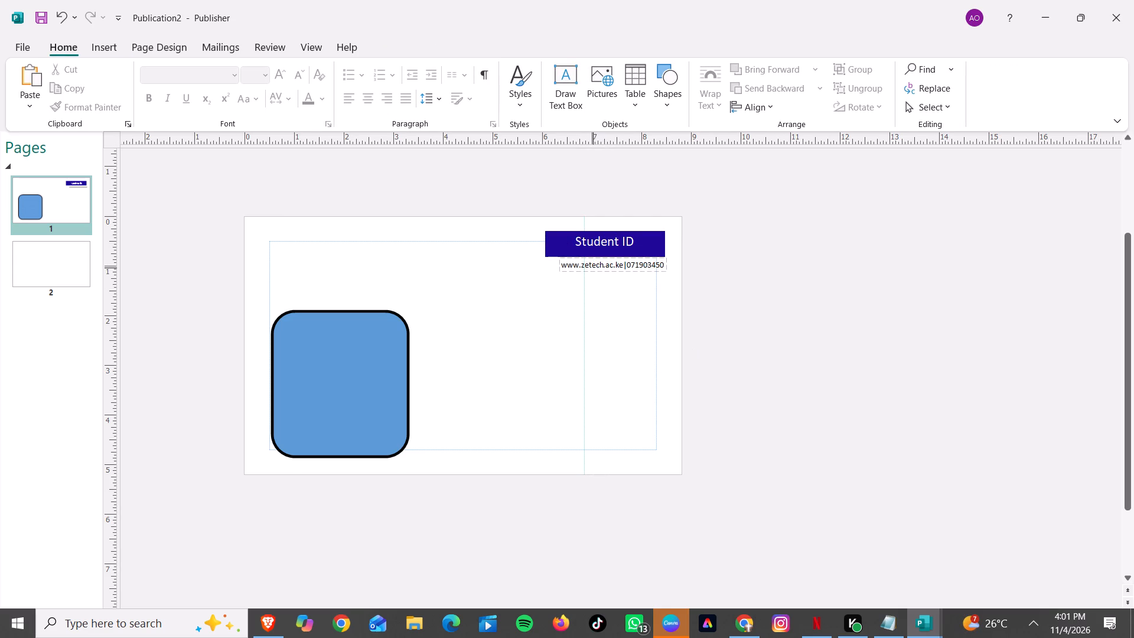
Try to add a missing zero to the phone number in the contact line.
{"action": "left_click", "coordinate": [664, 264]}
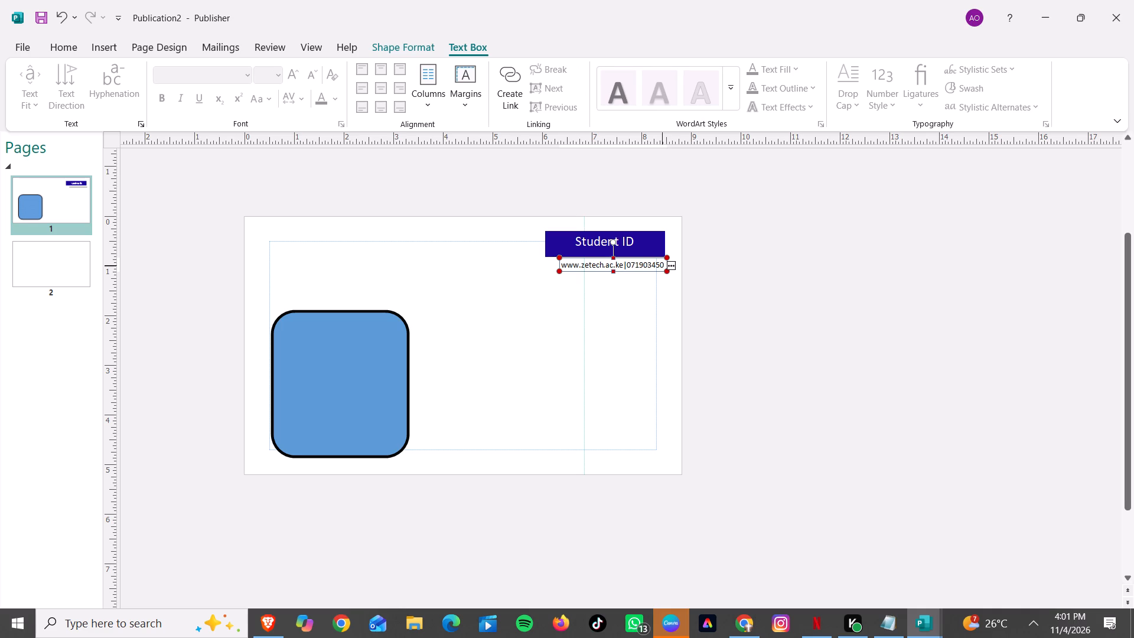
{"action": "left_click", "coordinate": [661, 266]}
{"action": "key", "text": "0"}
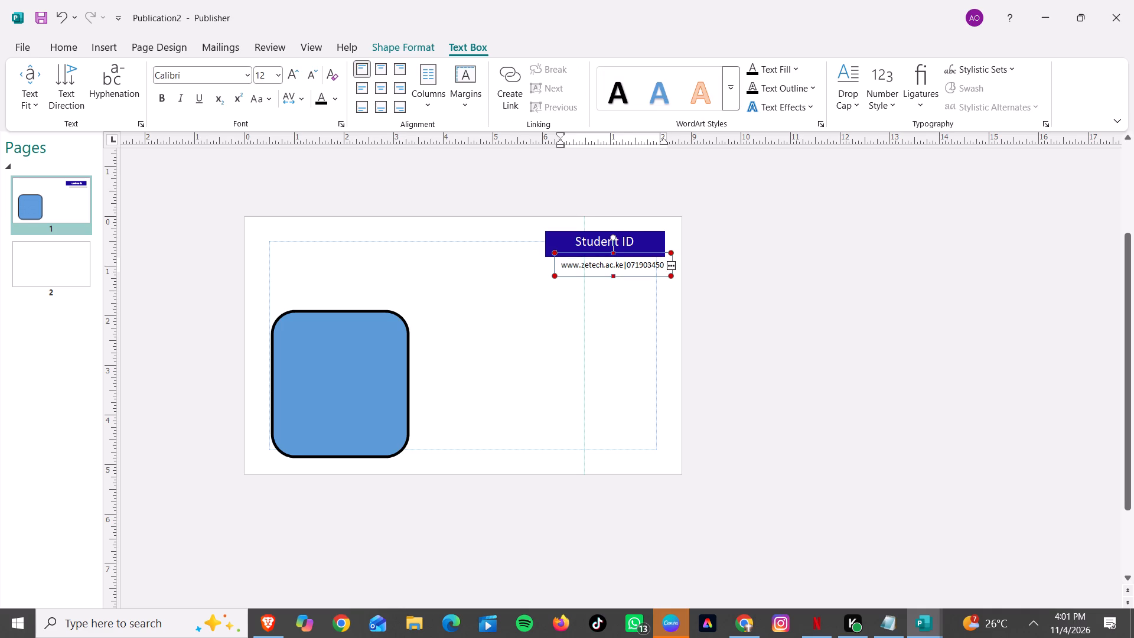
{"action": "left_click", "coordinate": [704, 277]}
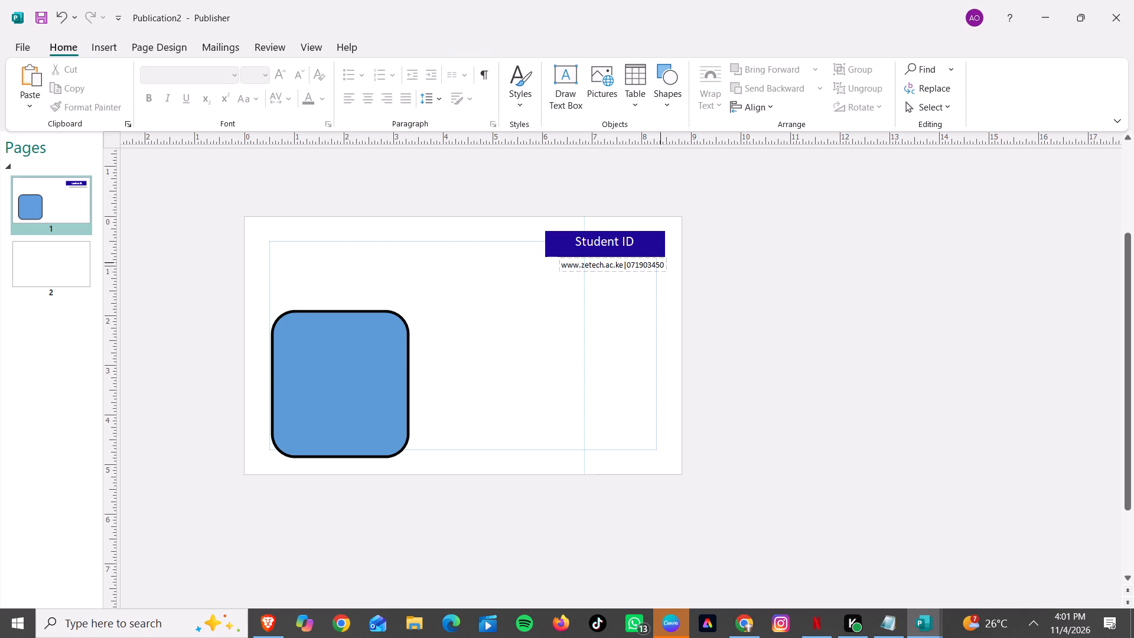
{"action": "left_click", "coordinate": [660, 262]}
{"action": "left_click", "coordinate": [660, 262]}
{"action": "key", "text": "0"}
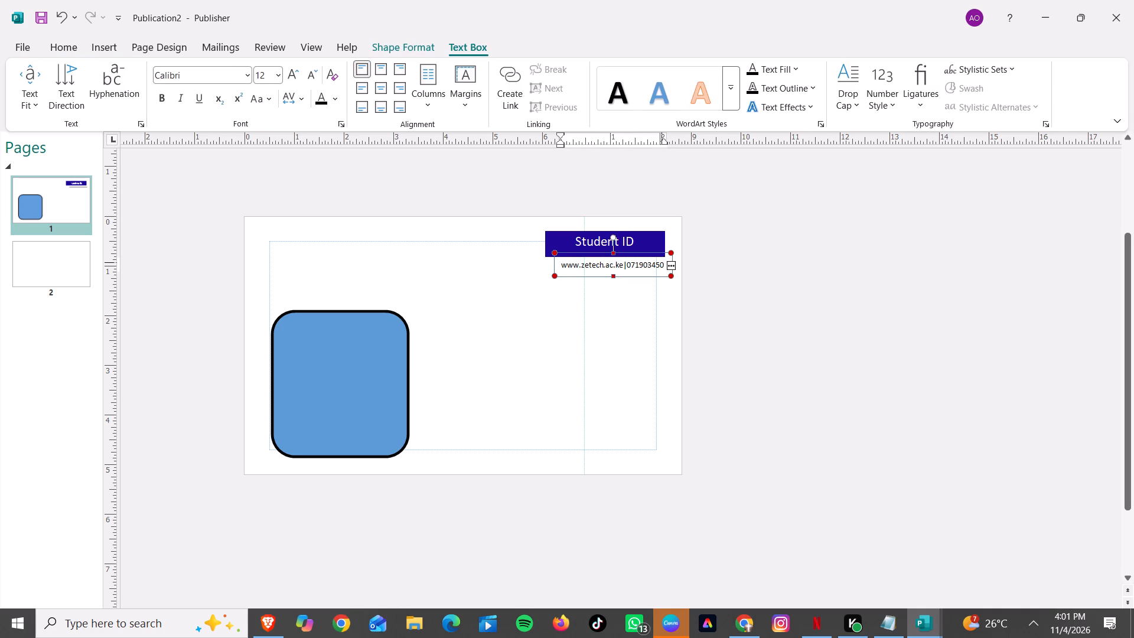
Widen the contact text box leftward until it reaches the left edge of the Student ID header.
{"action": "left_click_drag", "start_coordinate": [556, 256], "coordinate": [543, 256]}
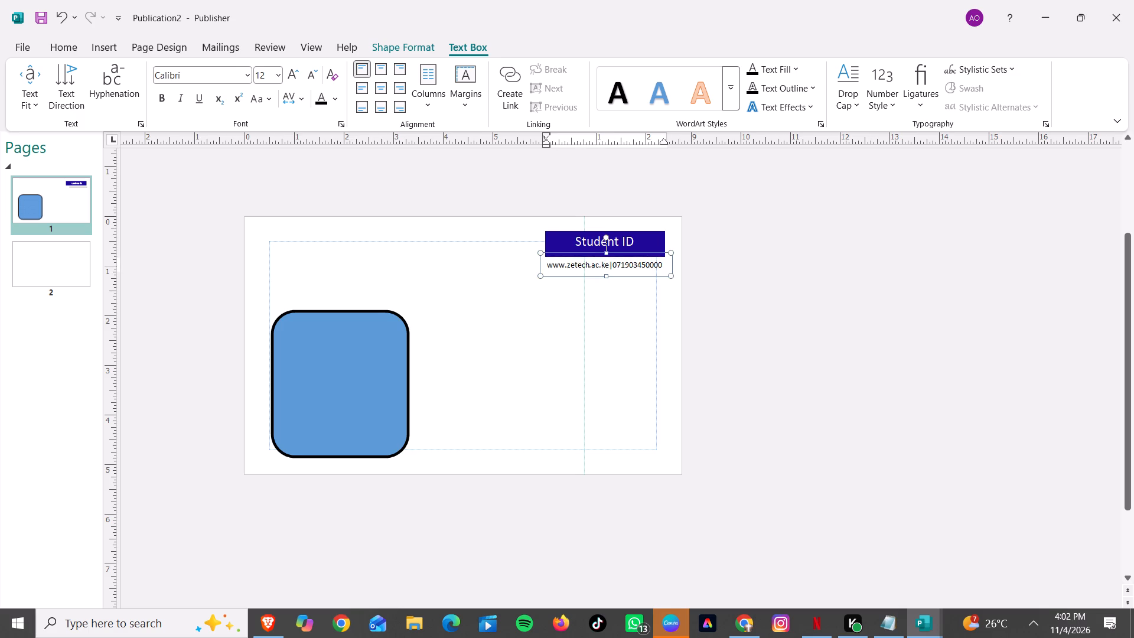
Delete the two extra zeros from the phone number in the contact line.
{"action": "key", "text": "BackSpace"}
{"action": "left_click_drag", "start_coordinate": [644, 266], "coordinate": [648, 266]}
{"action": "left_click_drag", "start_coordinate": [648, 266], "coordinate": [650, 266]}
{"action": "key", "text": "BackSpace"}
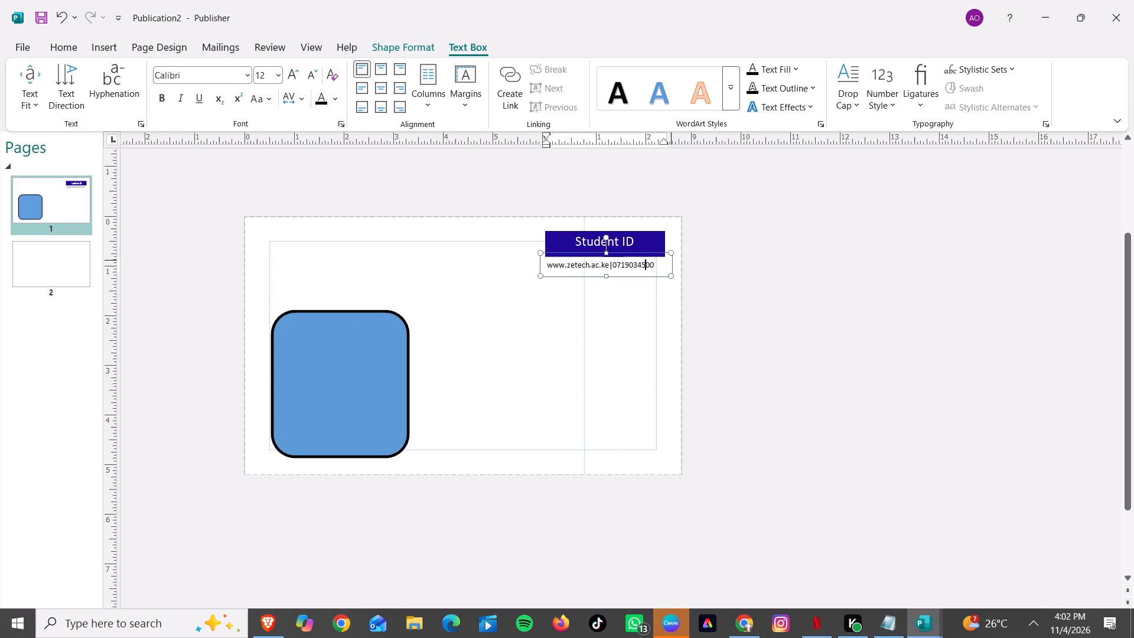
Widen the contact text box rightward to the right edge of the card.
{"action": "left_click_drag", "start_coordinate": [671, 253], "coordinate": [682, 253]}
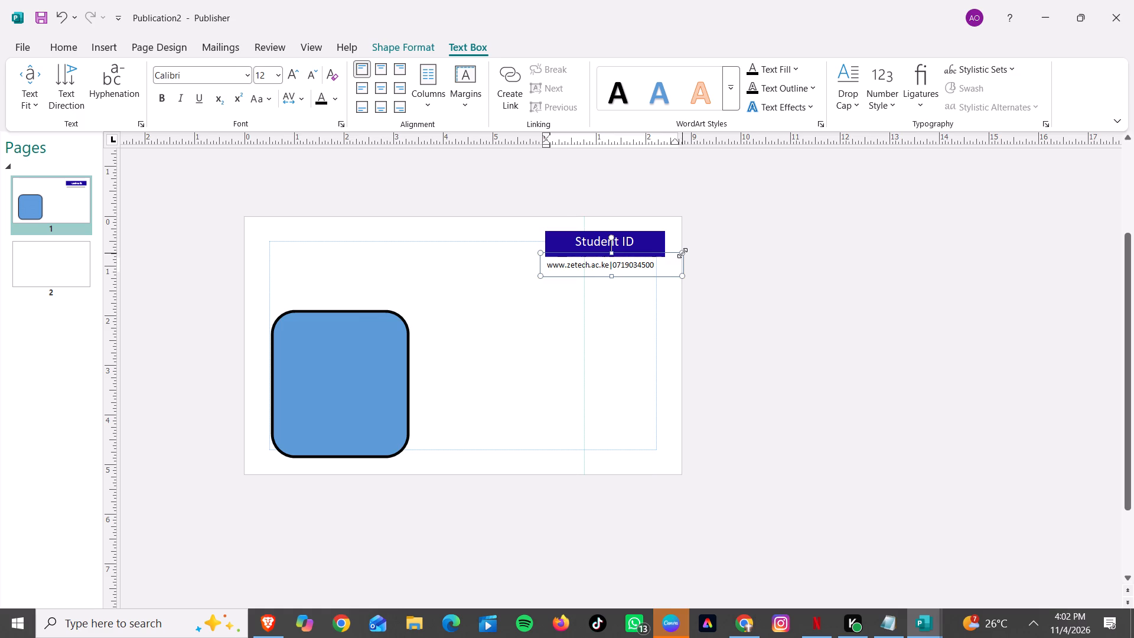
Centre the web address and phone number line within its text box.
{"action": "left_click", "coordinate": [655, 268]}
{"action": "left_click", "coordinate": [655, 266]}
{"action": "left_click_drag", "start_coordinate": [655, 266], "coordinate": [550, 260]}
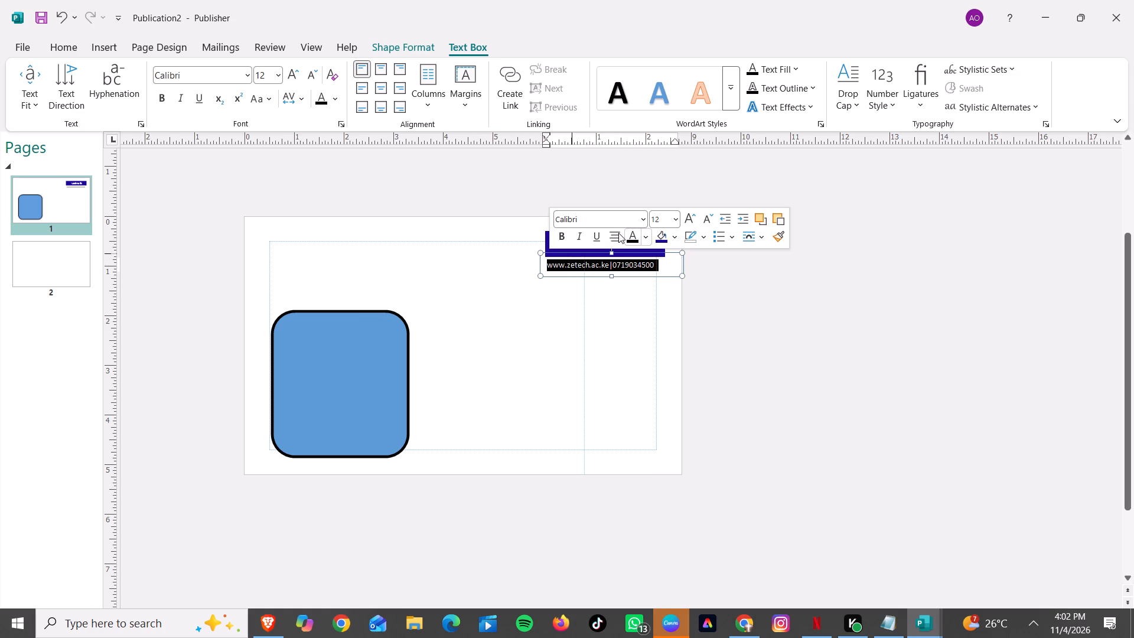
{"action": "left_click", "coordinate": [618, 233]}
{"action": "left_click", "coordinate": [626, 320]}
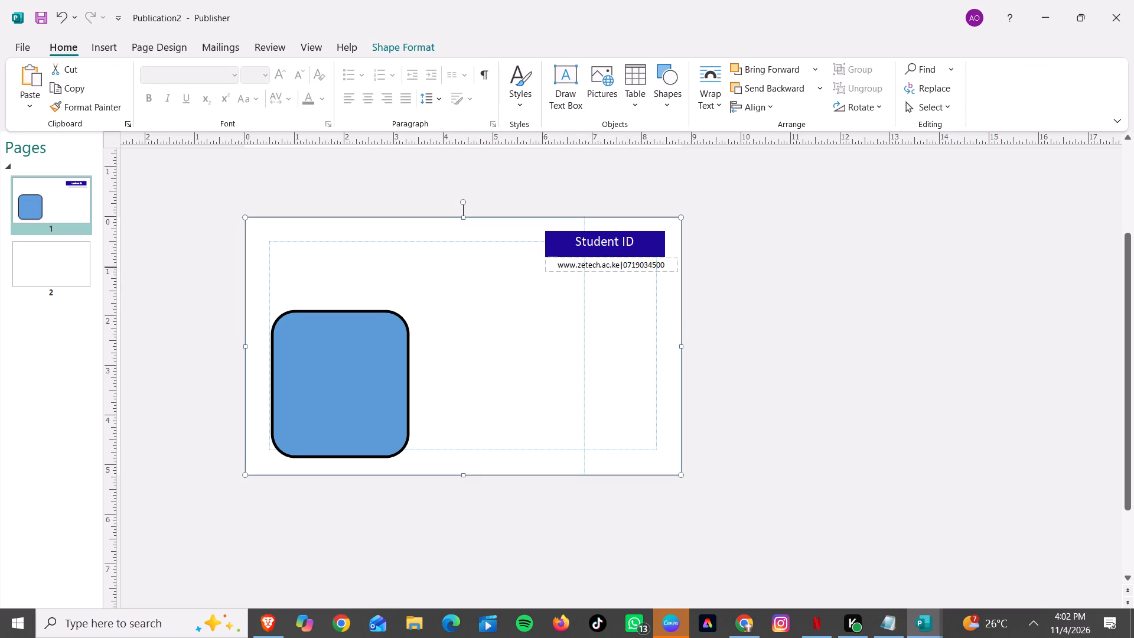
Set the web address and phone number line to 16 pt.
{"action": "left_click_drag", "start_coordinate": [666, 263], "coordinate": [553, 258]}
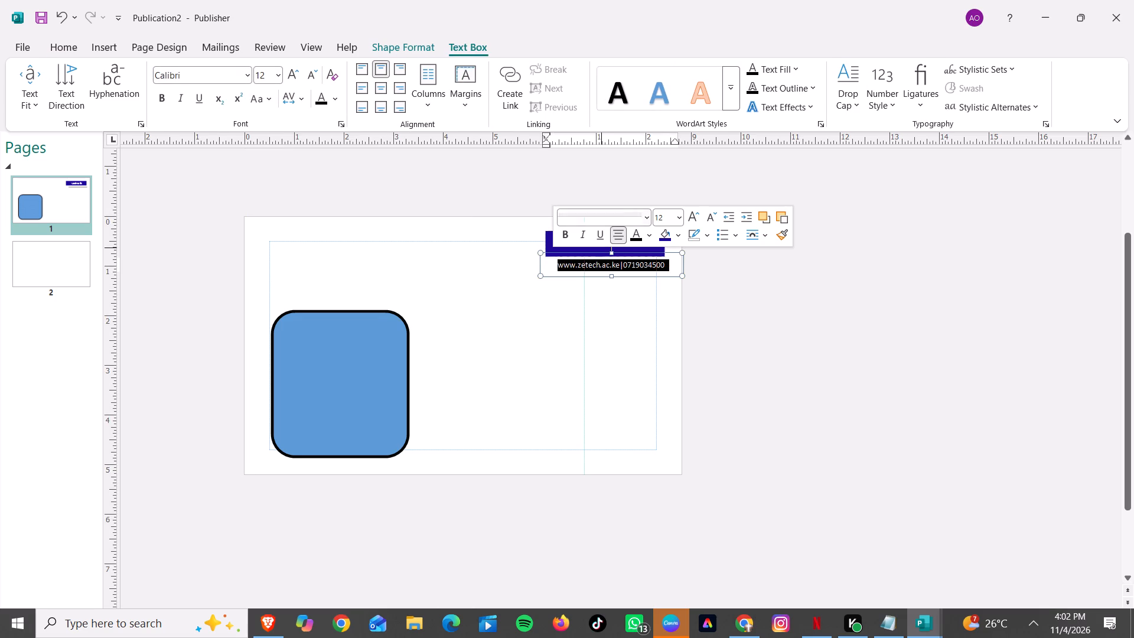
{"action": "left_click", "coordinate": [680, 222]}
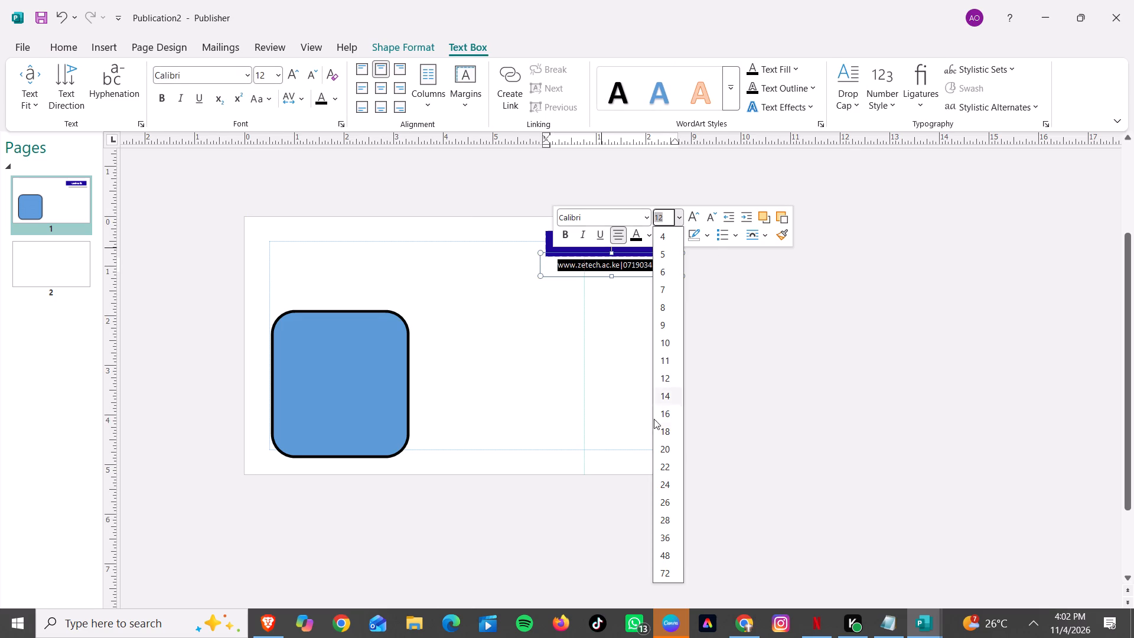
{"action": "left_click", "coordinate": [662, 415]}
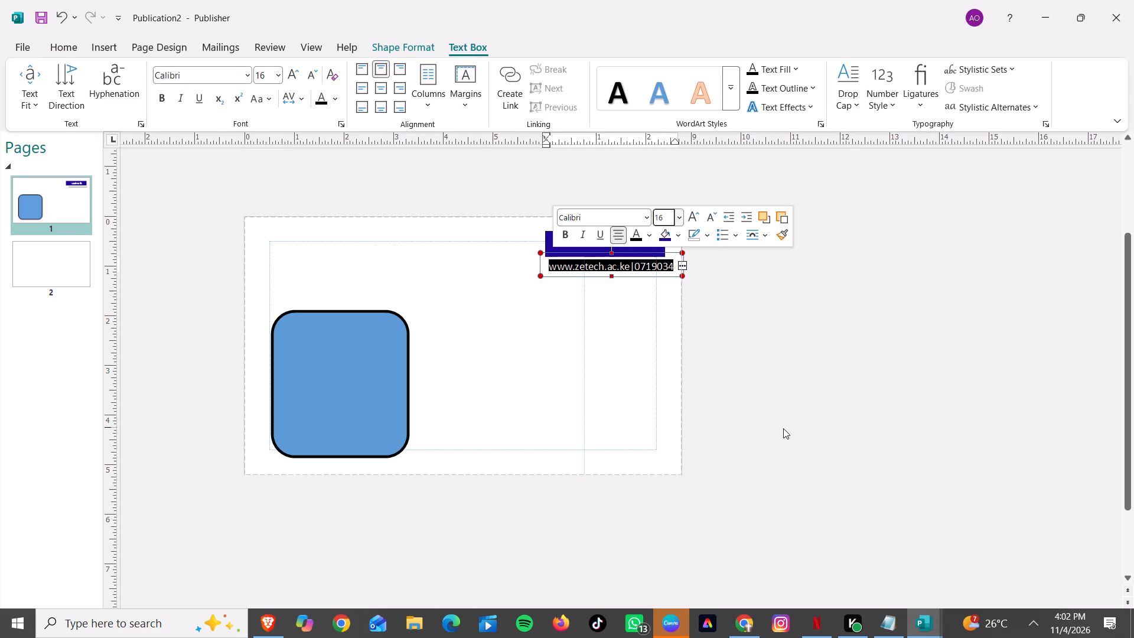
{"action": "left_click", "coordinate": [783, 428]}
Widen the contact text box leftward past the header so the whole line fits.
{"action": "left_click", "coordinate": [621, 263]}
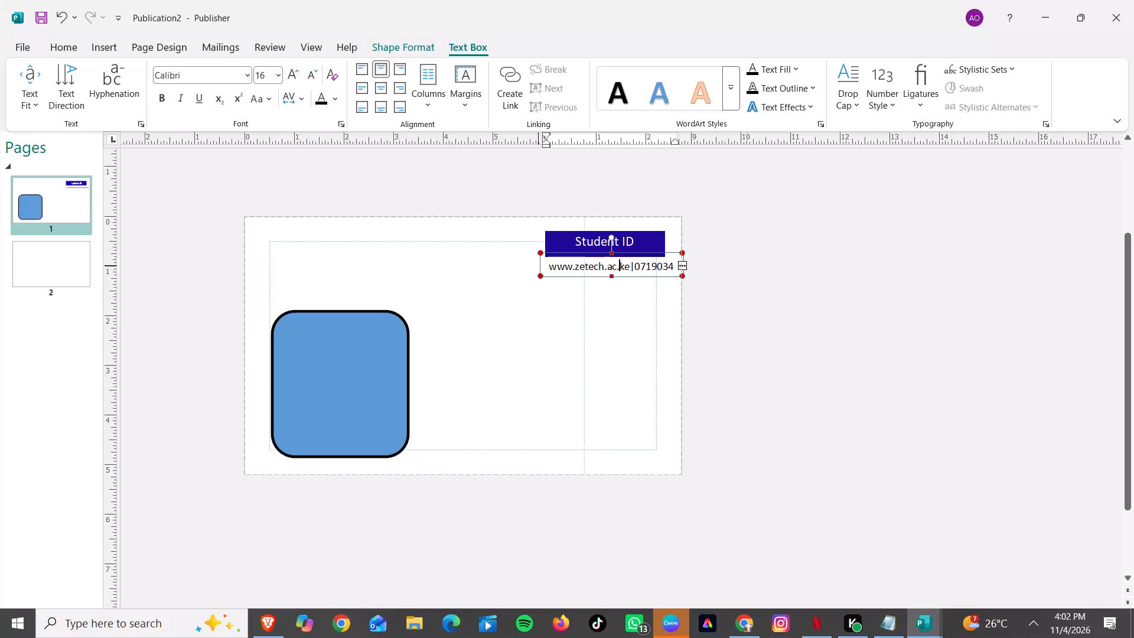
{"action": "left_click_drag", "start_coordinate": [539, 256], "coordinate": [511, 256]}
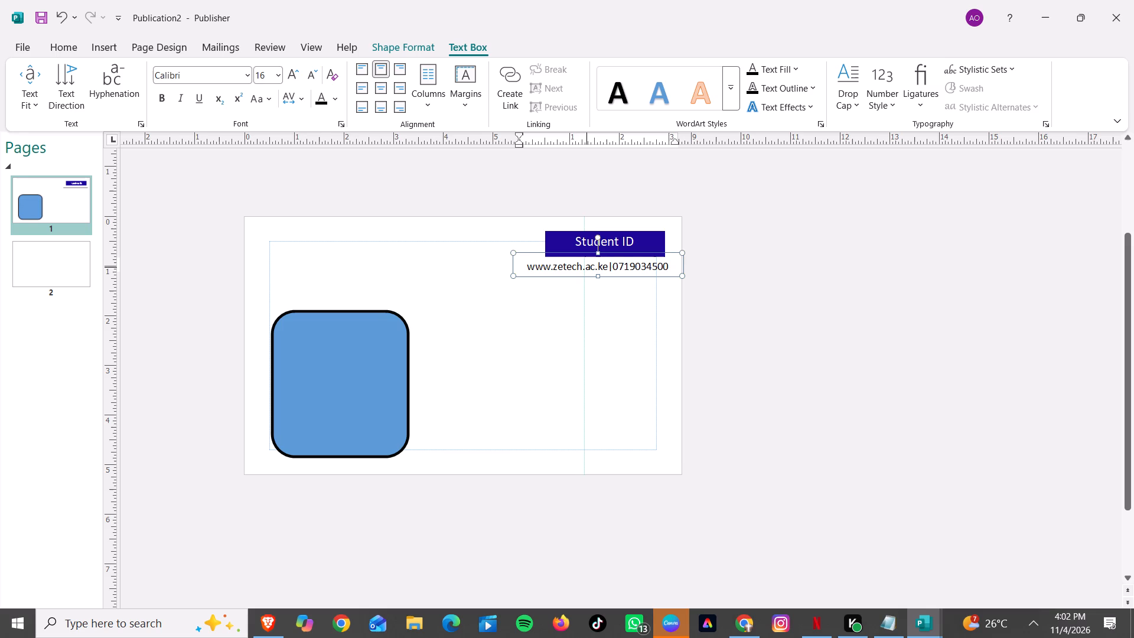
{"action": "left_click", "coordinate": [721, 272]}
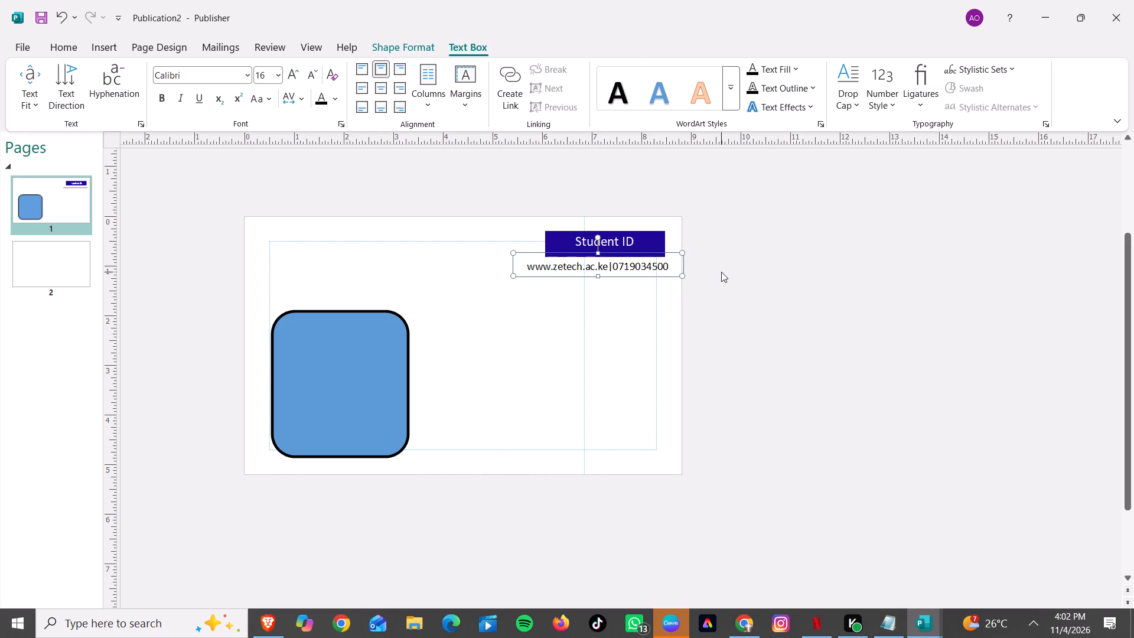
Move the contact text box slightly right beneath the Student ID header.
{"action": "left_click_drag", "start_coordinate": [595, 266], "coordinate": [605, 266]}
{"action": "left_click", "coordinate": [605, 266]}
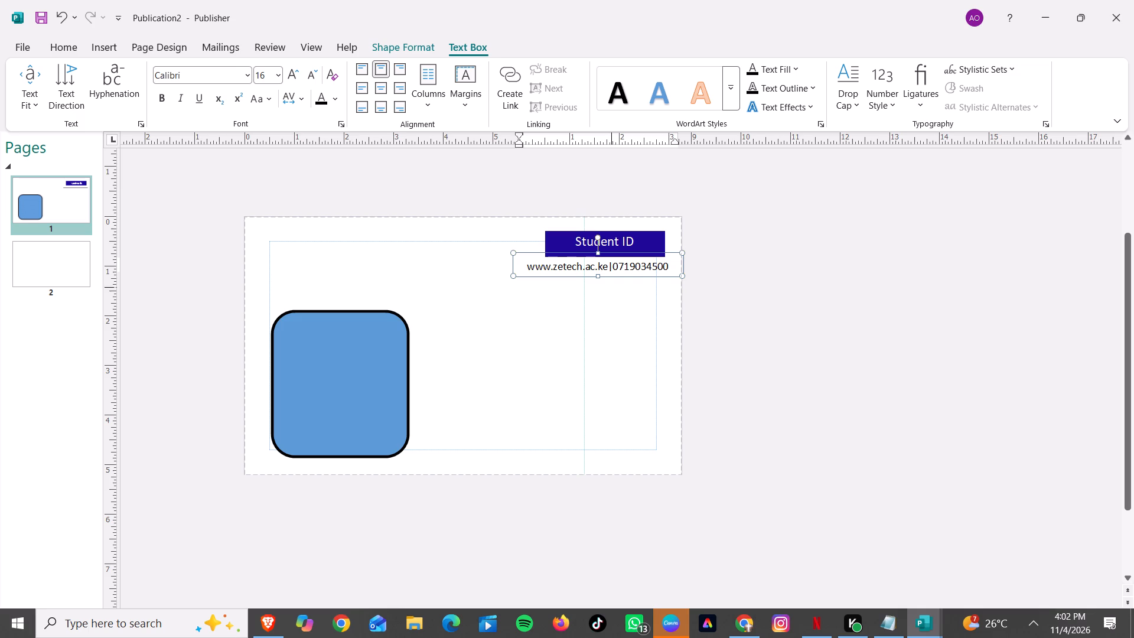
{"action": "left_click", "coordinate": [609, 277]}
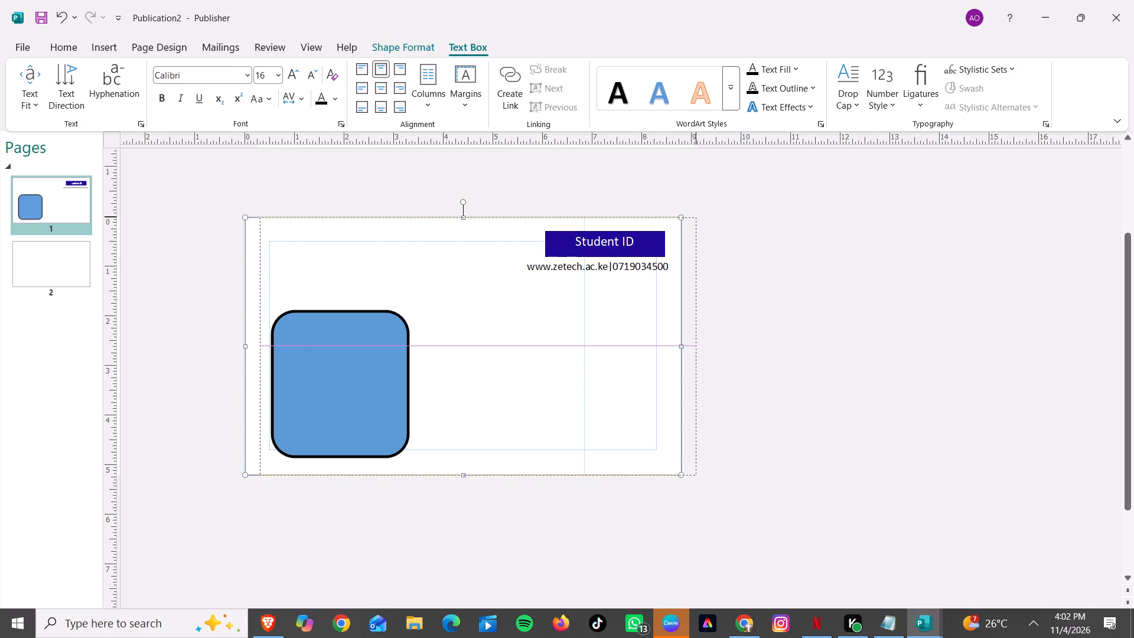
{"action": "left_click", "coordinate": [614, 269]}
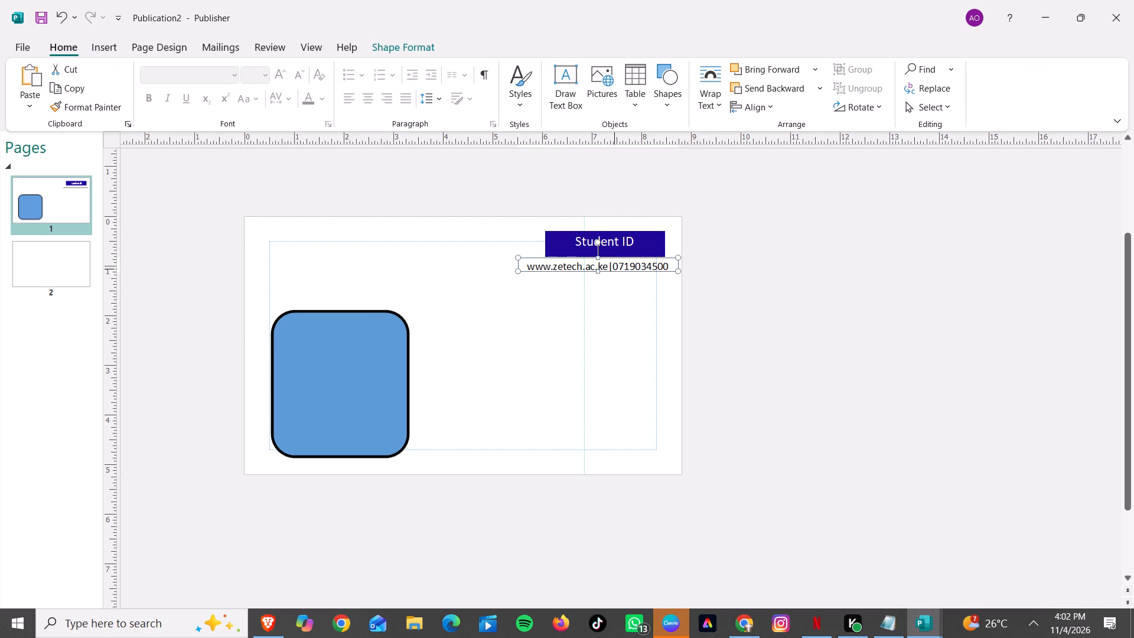
{"action": "left_click_drag", "start_coordinate": [614, 266], "coordinate": [624, 268]}
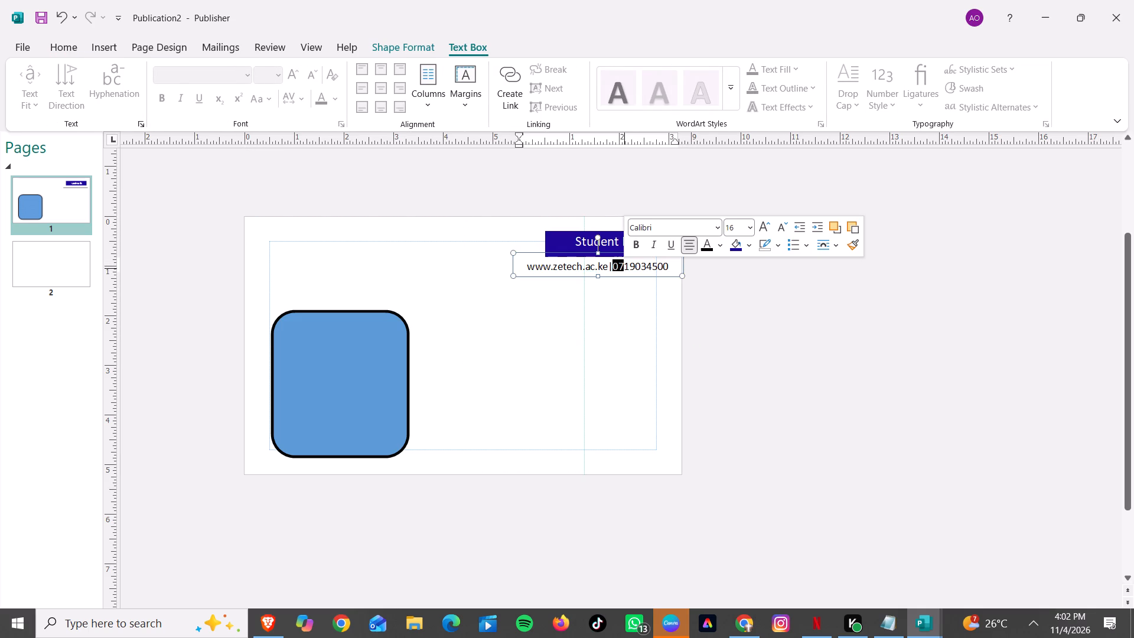
{"action": "left_click_drag", "start_coordinate": [659, 269], "coordinate": [673, 271]}
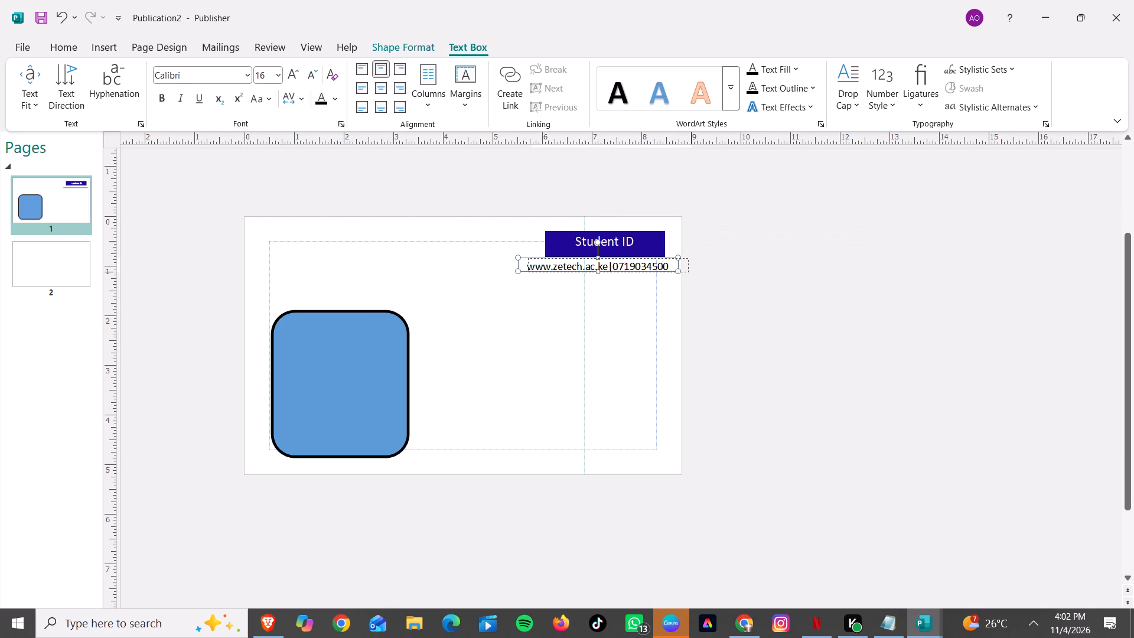
{"action": "left_click_drag", "start_coordinate": [673, 271], "coordinate": [668, 270]}
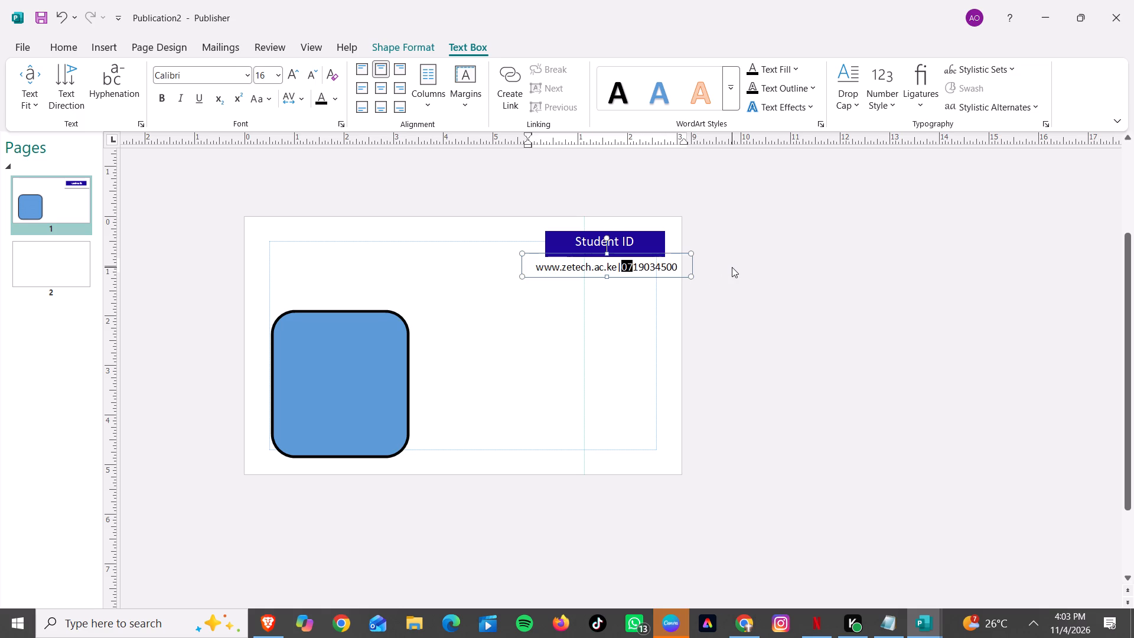
{"action": "left_click", "coordinate": [827, 268]}
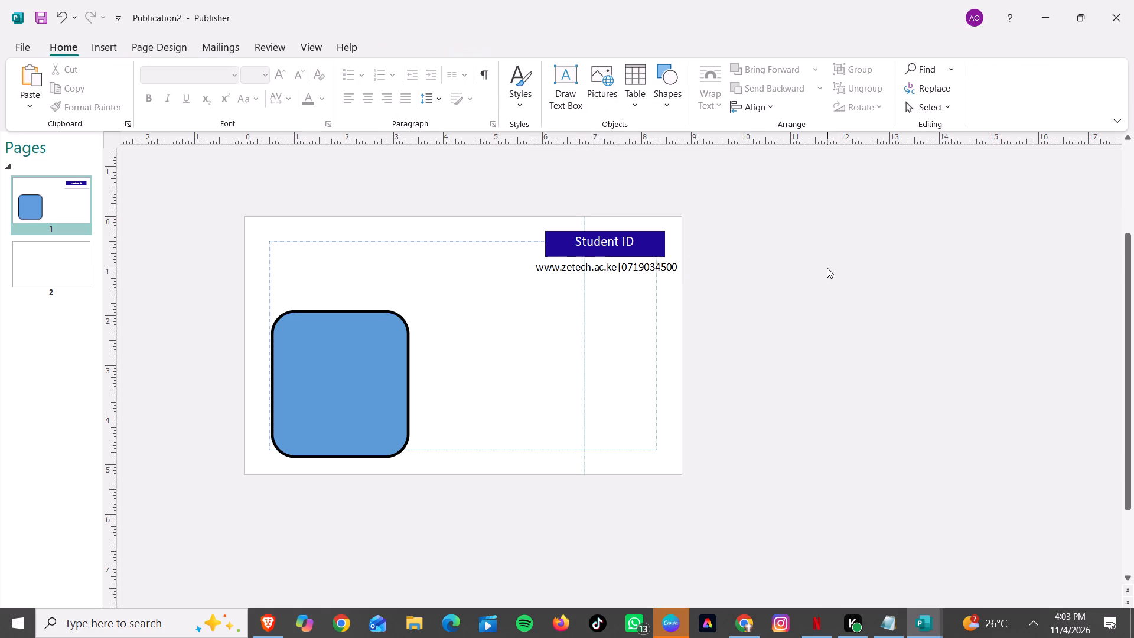
Widen the Student ID header box leftward so its left edge lines up with the contact text box.
{"action": "left_click", "coordinate": [614, 239]}
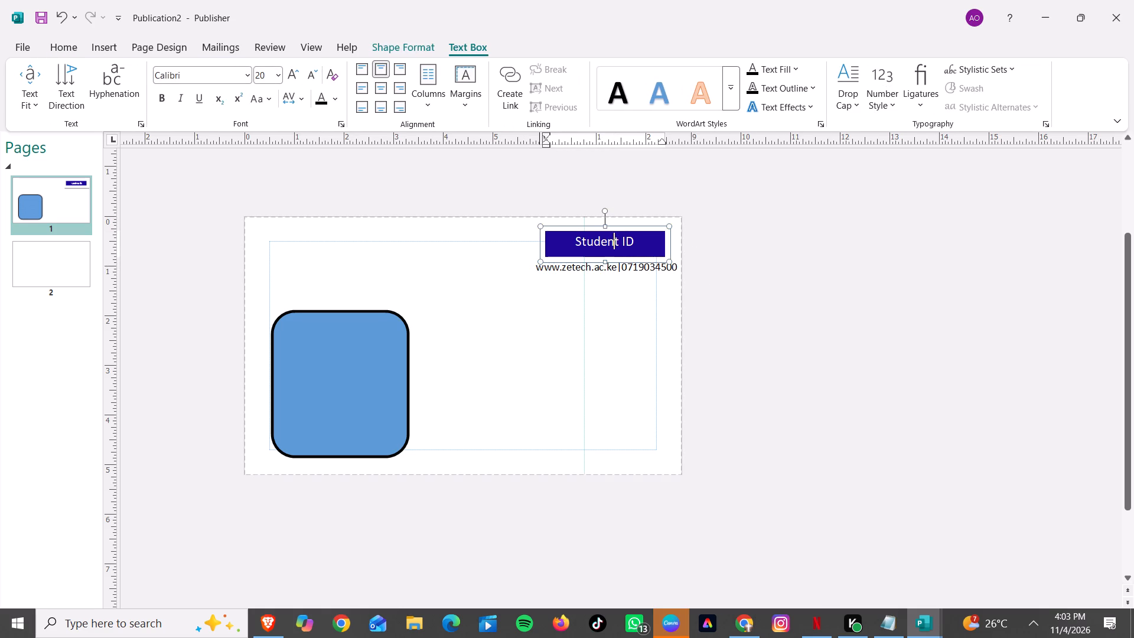
{"action": "left_click_drag", "start_coordinate": [538, 223], "coordinate": [522, 223]}
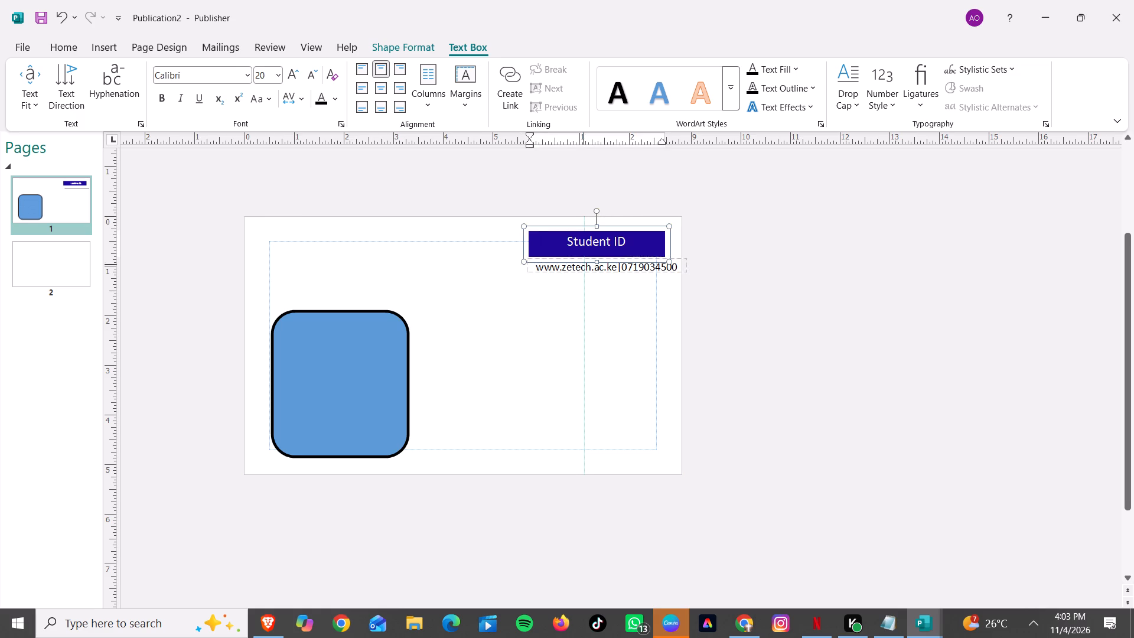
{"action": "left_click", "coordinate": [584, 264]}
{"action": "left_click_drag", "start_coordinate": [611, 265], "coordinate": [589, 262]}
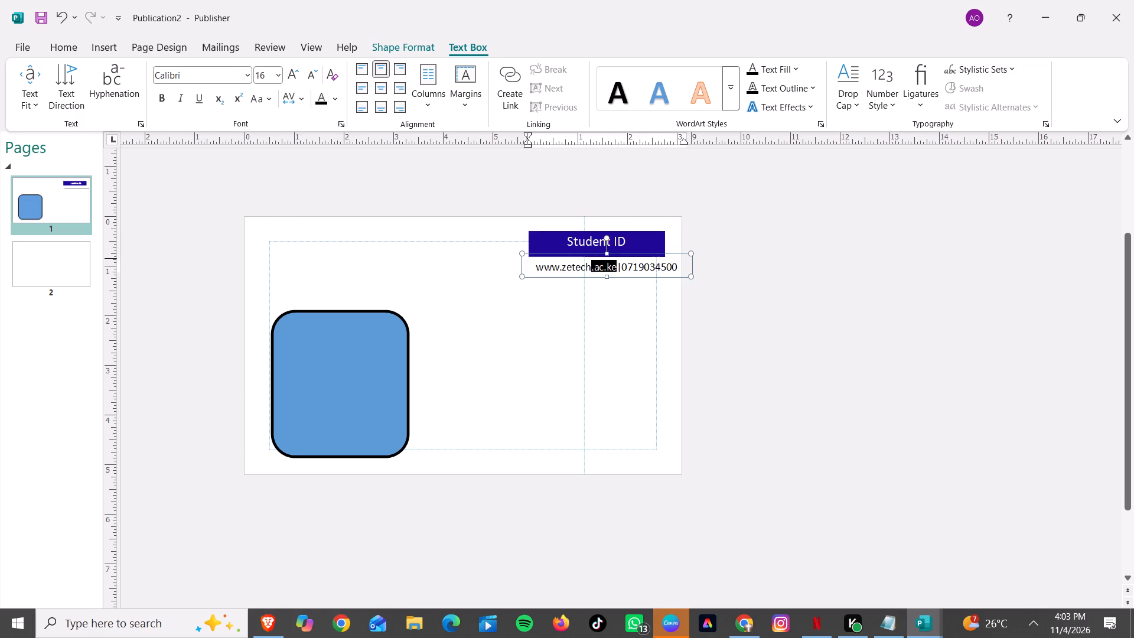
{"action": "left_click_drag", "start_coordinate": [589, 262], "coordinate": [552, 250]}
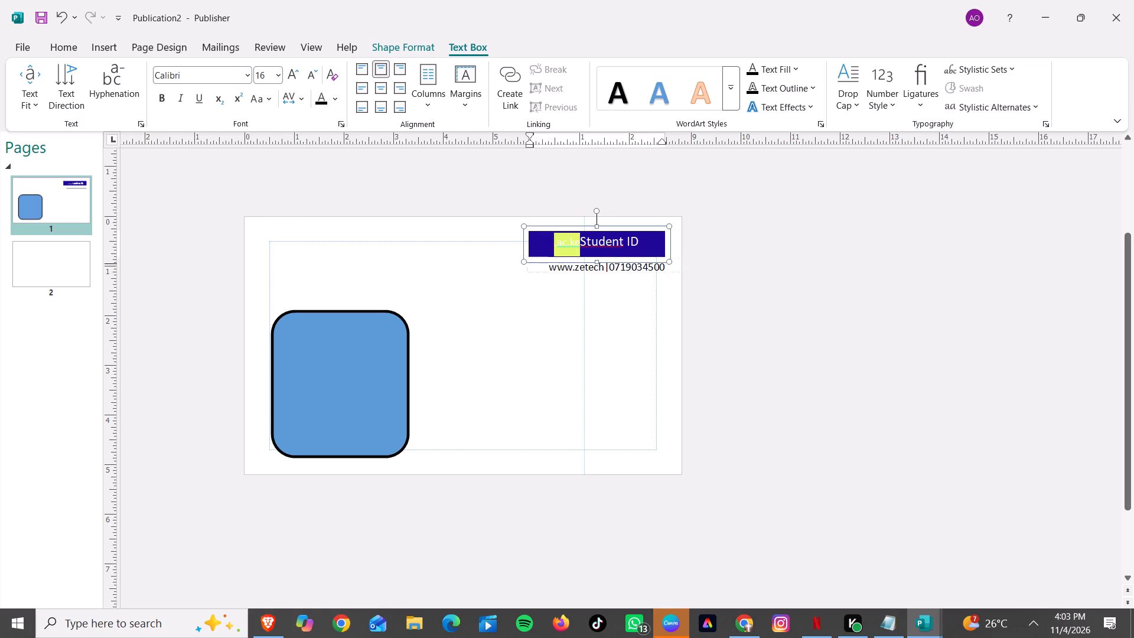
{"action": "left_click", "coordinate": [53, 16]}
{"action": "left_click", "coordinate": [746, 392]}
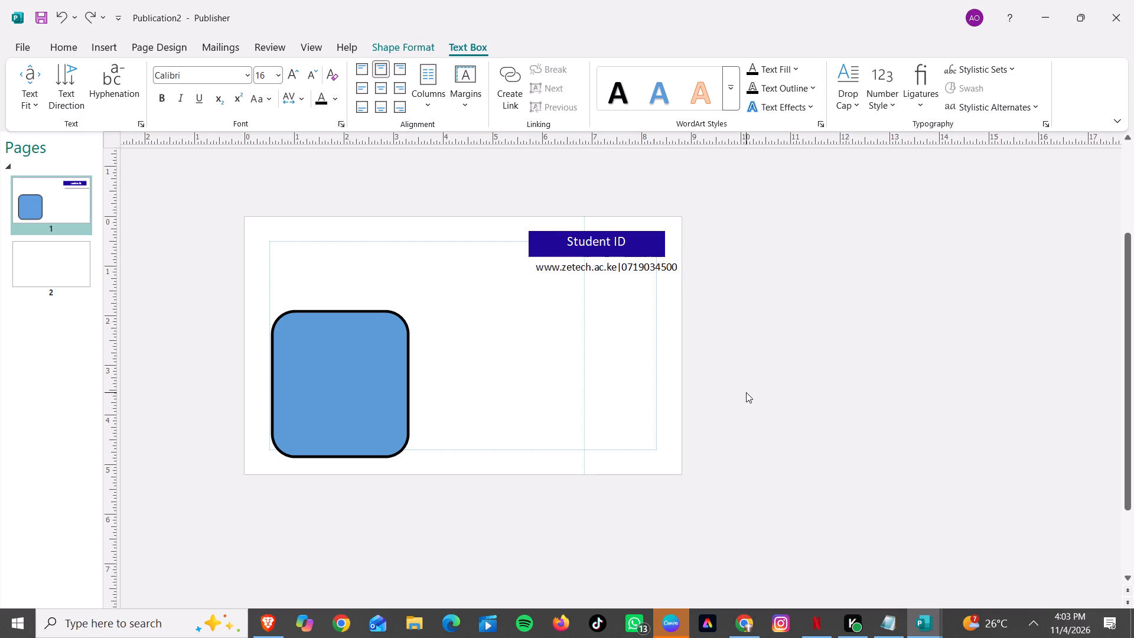
Move the contact text box slightly left so the web address and phone number line sits centred beneath the Student ID header.
{"action": "left_click", "coordinate": [654, 267]}
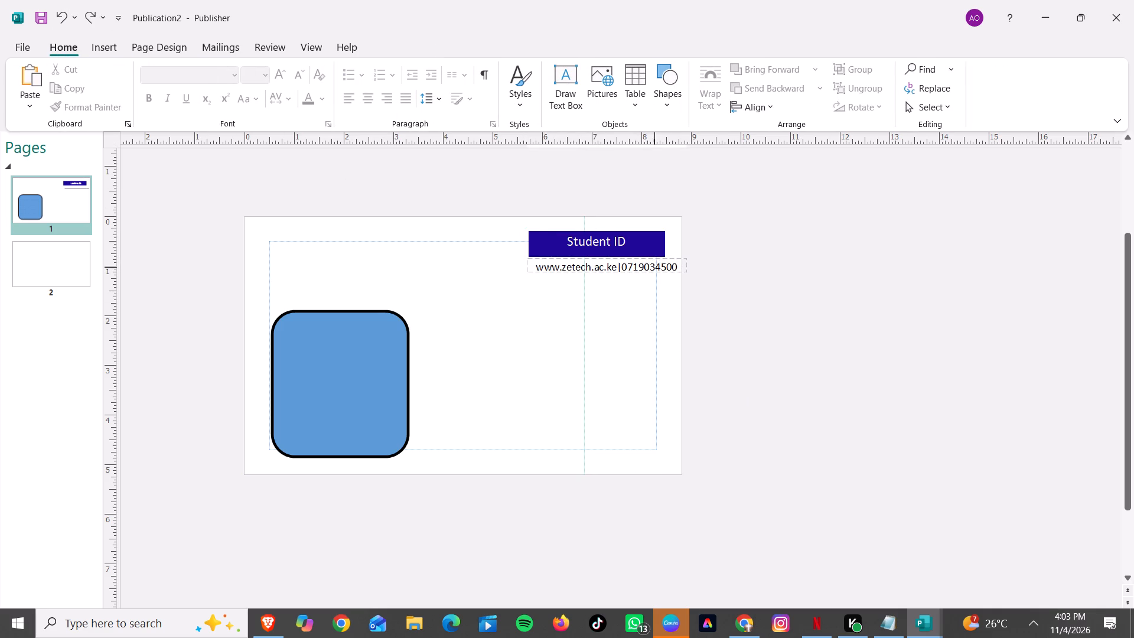
{"action": "left_click_drag", "start_coordinate": [676, 259], "coordinate": [664, 259]}
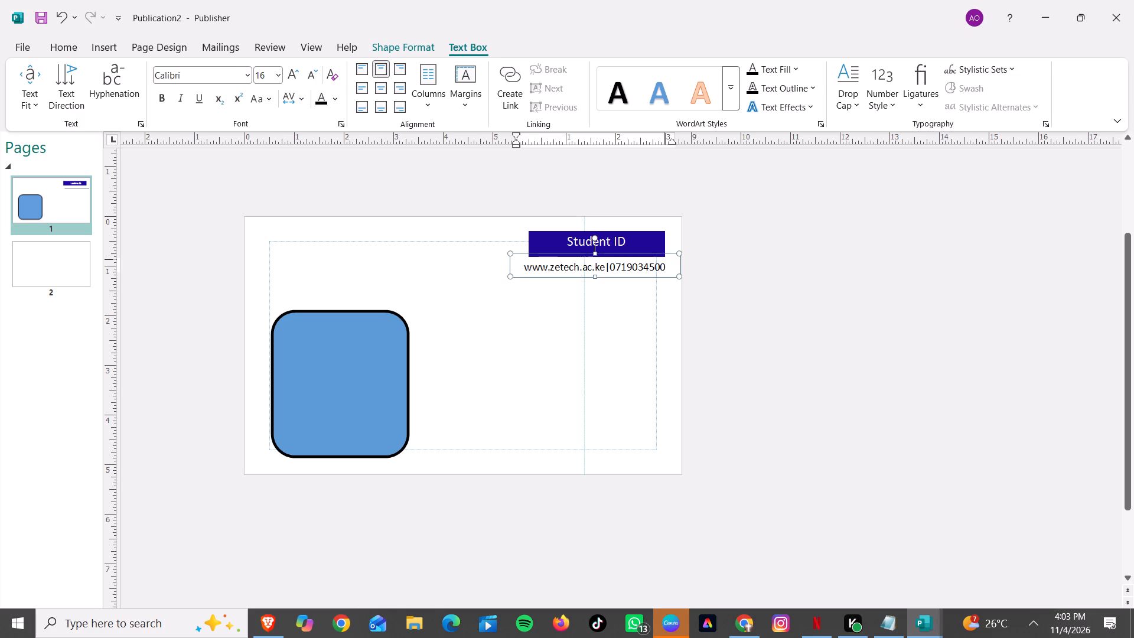
{"action": "left_click", "coordinate": [793, 281]}
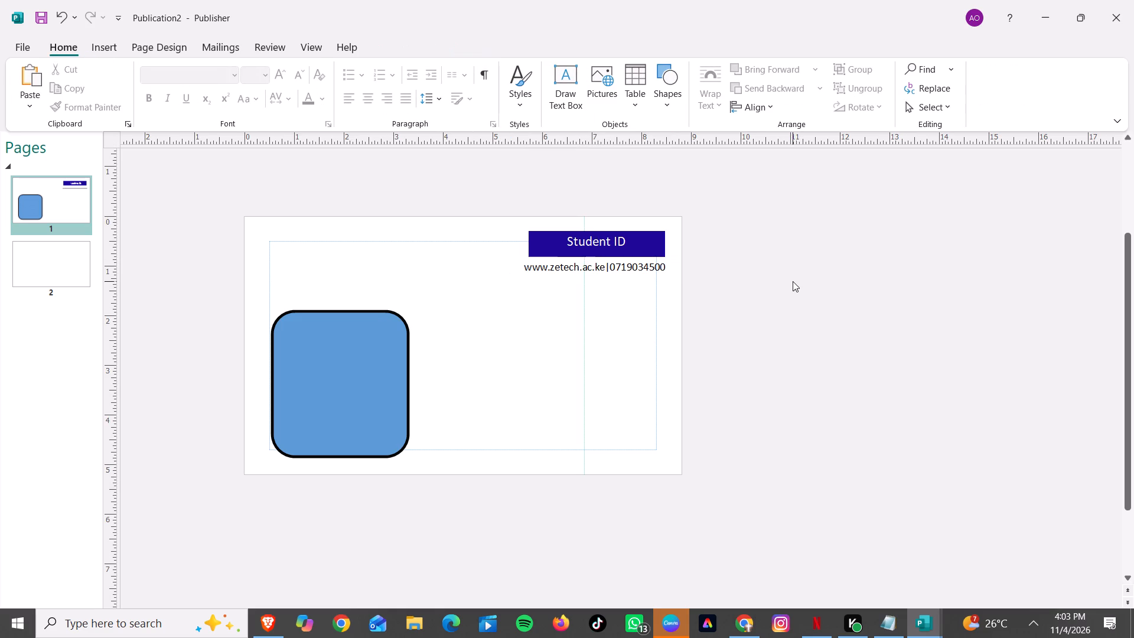
Colour the whole web address and phone number line with the recently used dark blue.
{"action": "left_click_drag", "start_coordinate": [657, 266], "coordinate": [666, 265]}
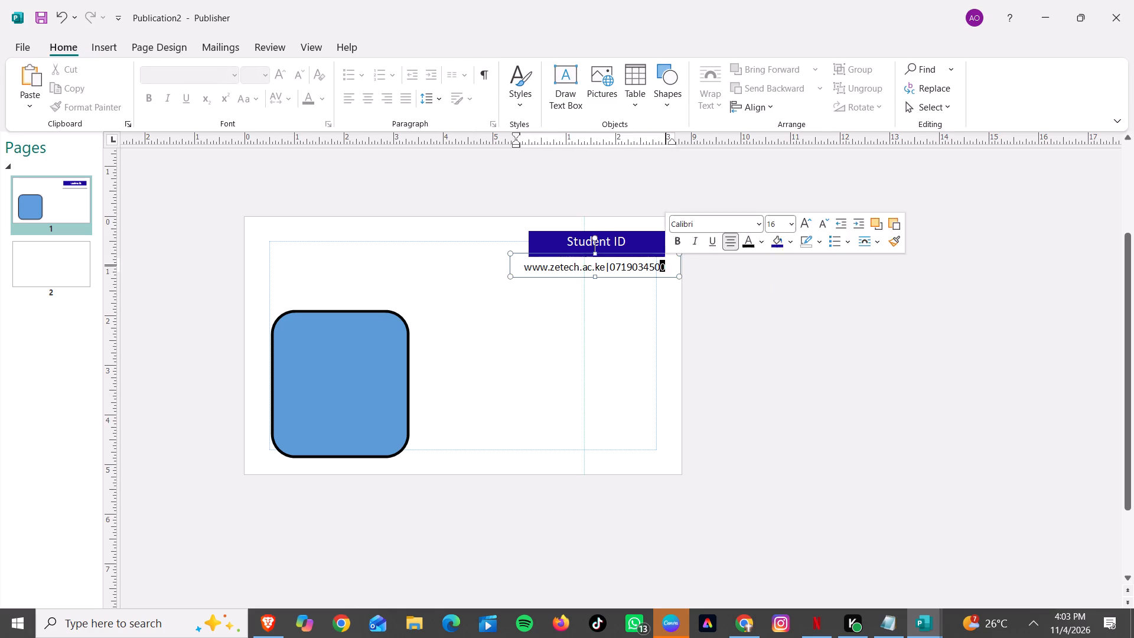
{"action": "left_click_drag", "start_coordinate": [666, 265], "coordinate": [527, 262]}
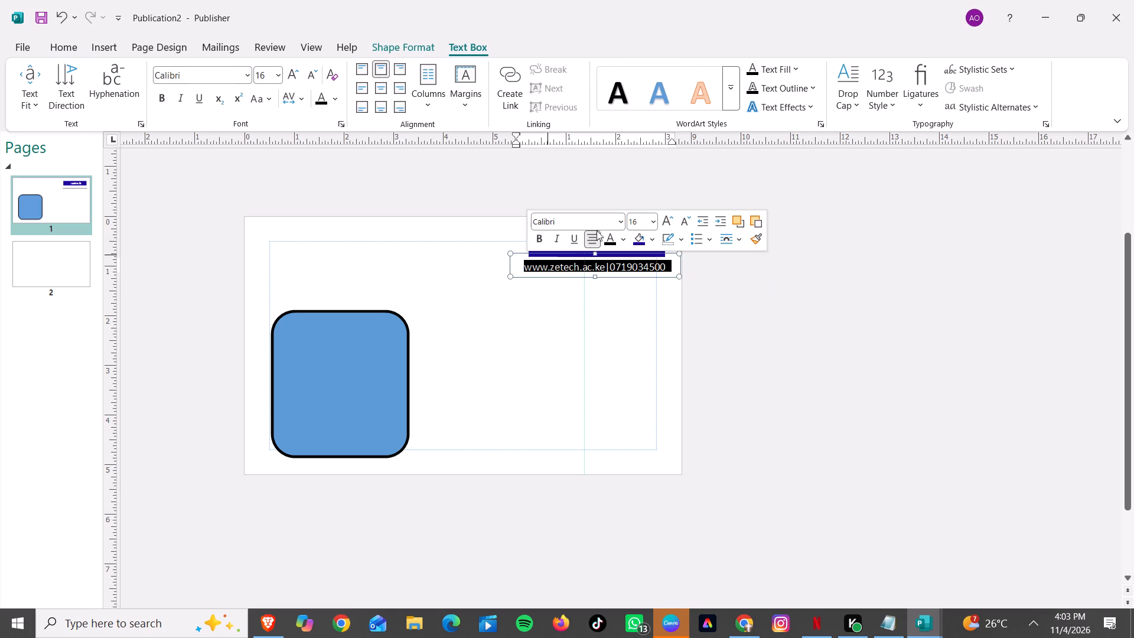
{"action": "left_click", "coordinate": [625, 236]}
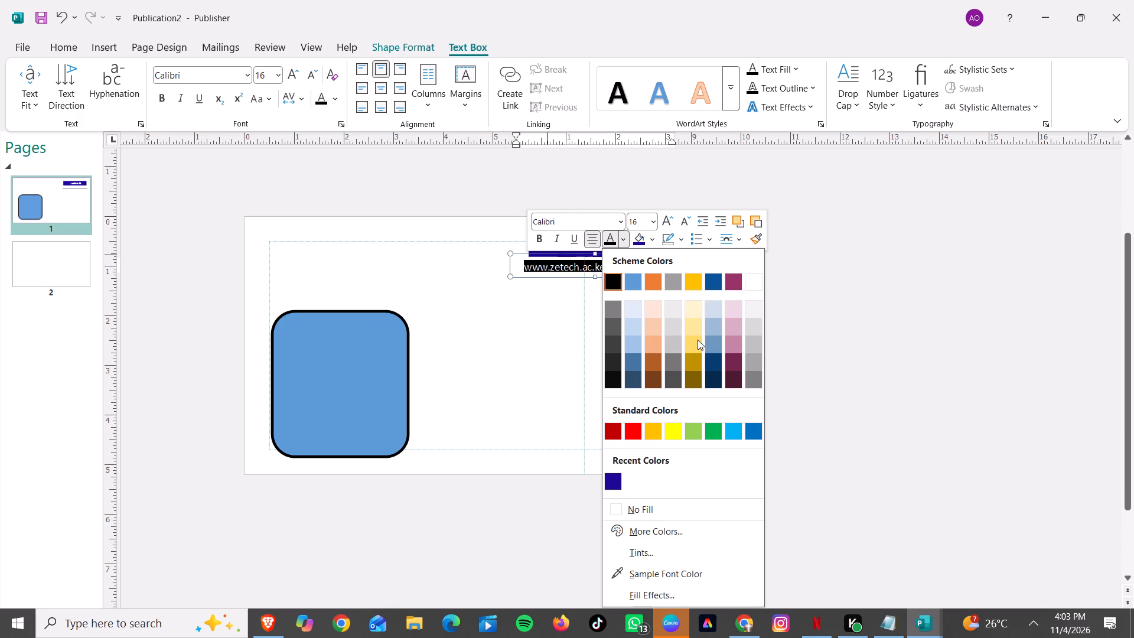
{"action": "left_click", "coordinate": [617, 484]}
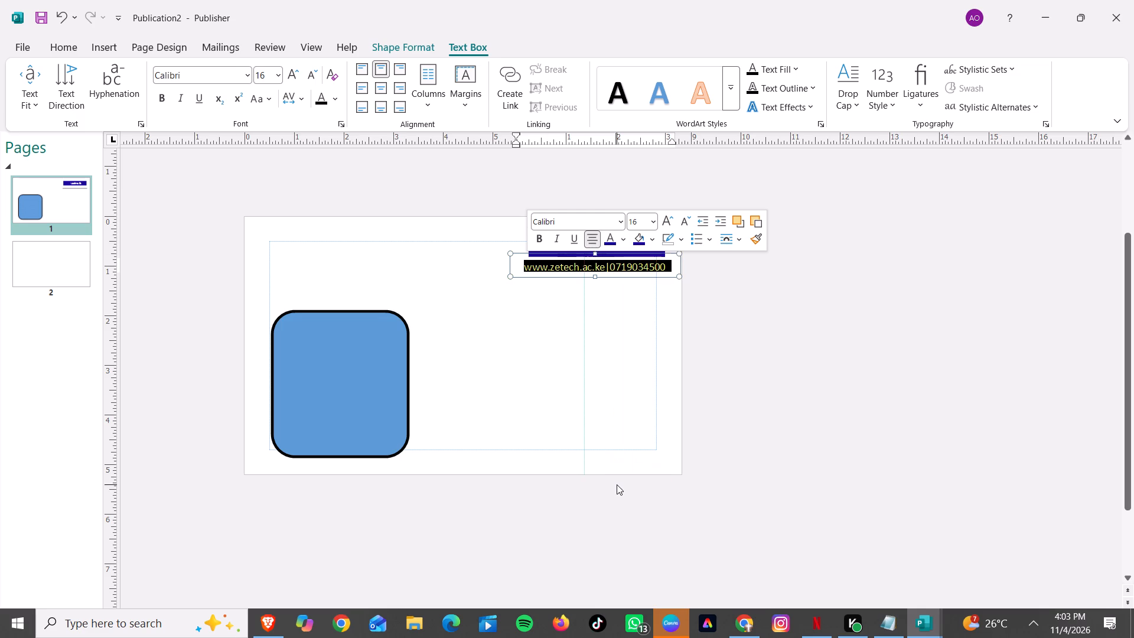
{"action": "left_click", "coordinate": [928, 386]}
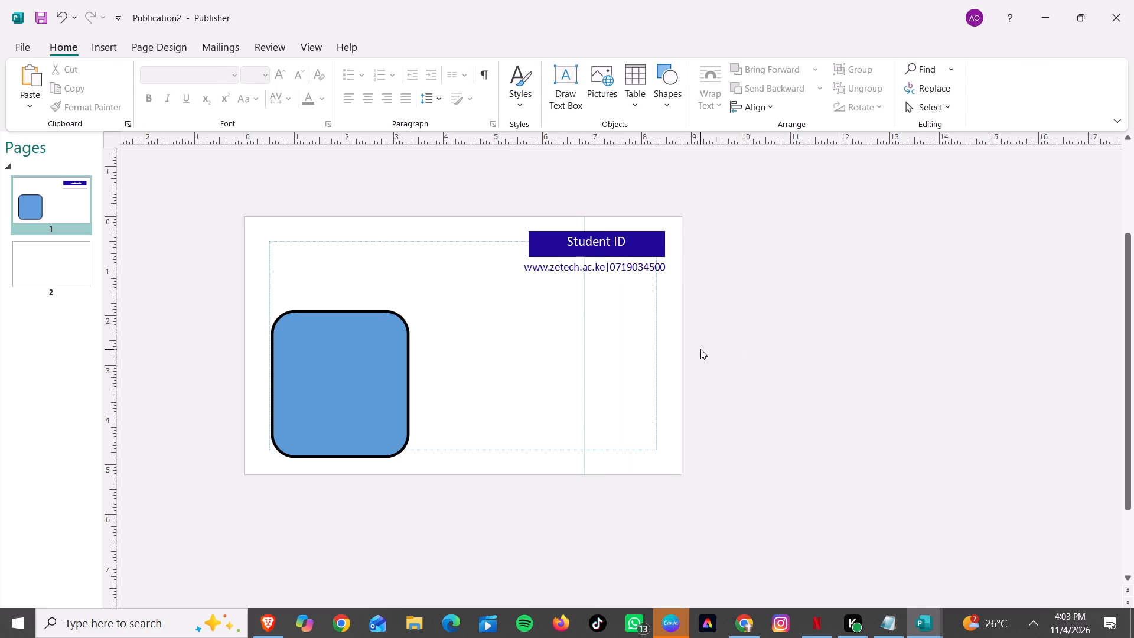
Trim the Student ID header's lower edge slightly and move the contact text box up close beneath it.
{"action": "left_click_drag", "start_coordinate": [580, 242], "coordinate": [571, 249]}
{"action": "left_click", "coordinate": [591, 256]}
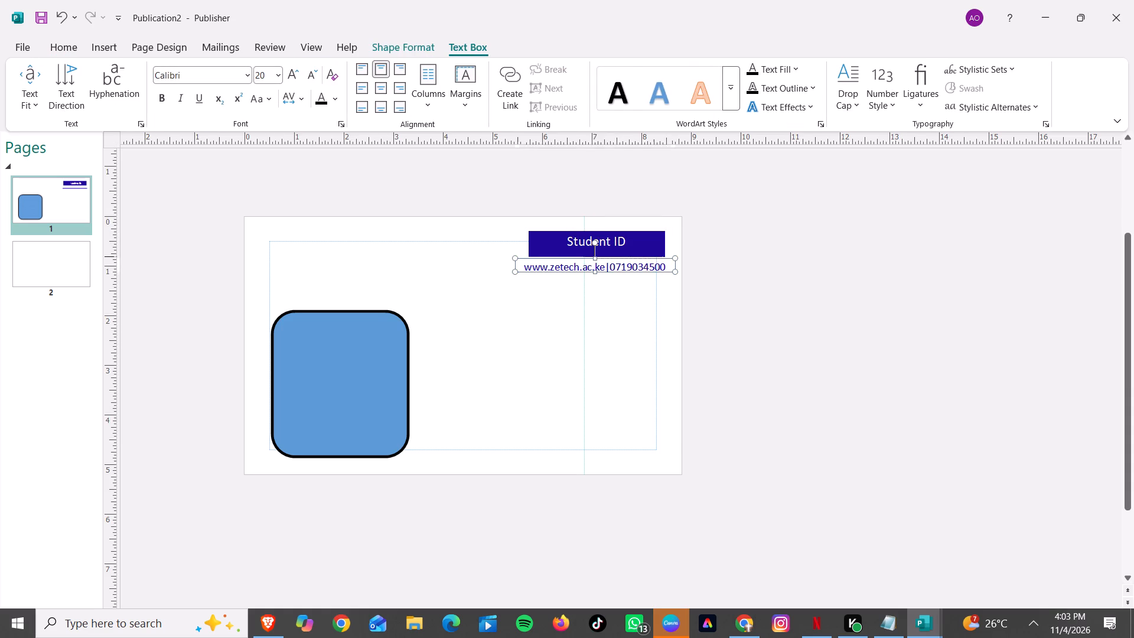
{"action": "left_click", "coordinate": [603, 243]}
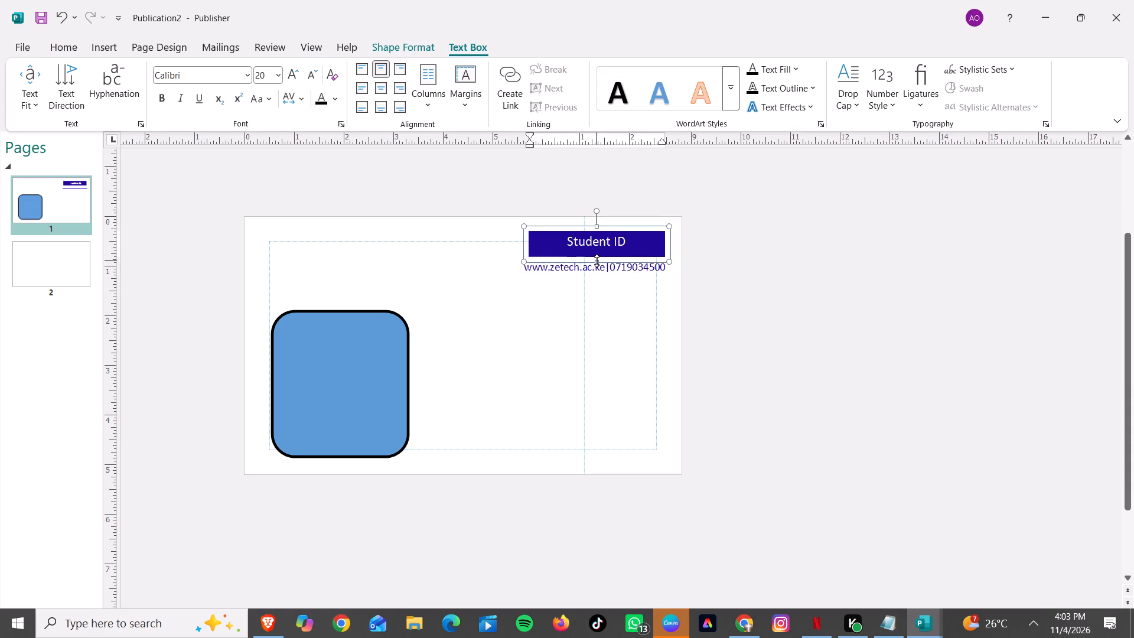
{"action": "left_click", "coordinate": [597, 261]}
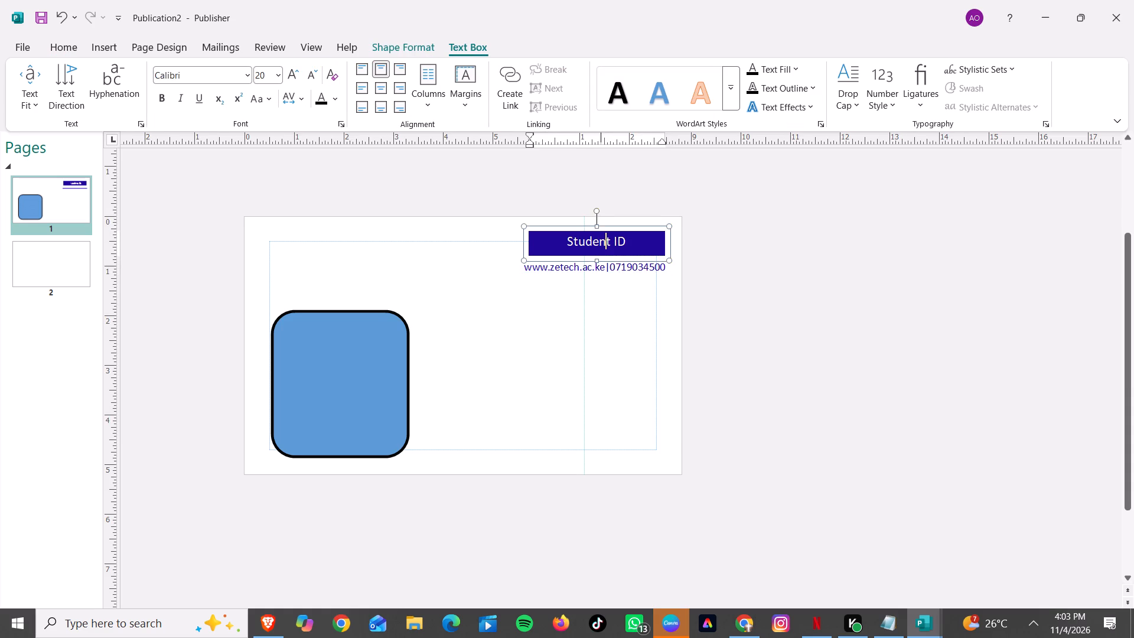
{"action": "left_click_drag", "start_coordinate": [595, 270], "coordinate": [595, 265]}
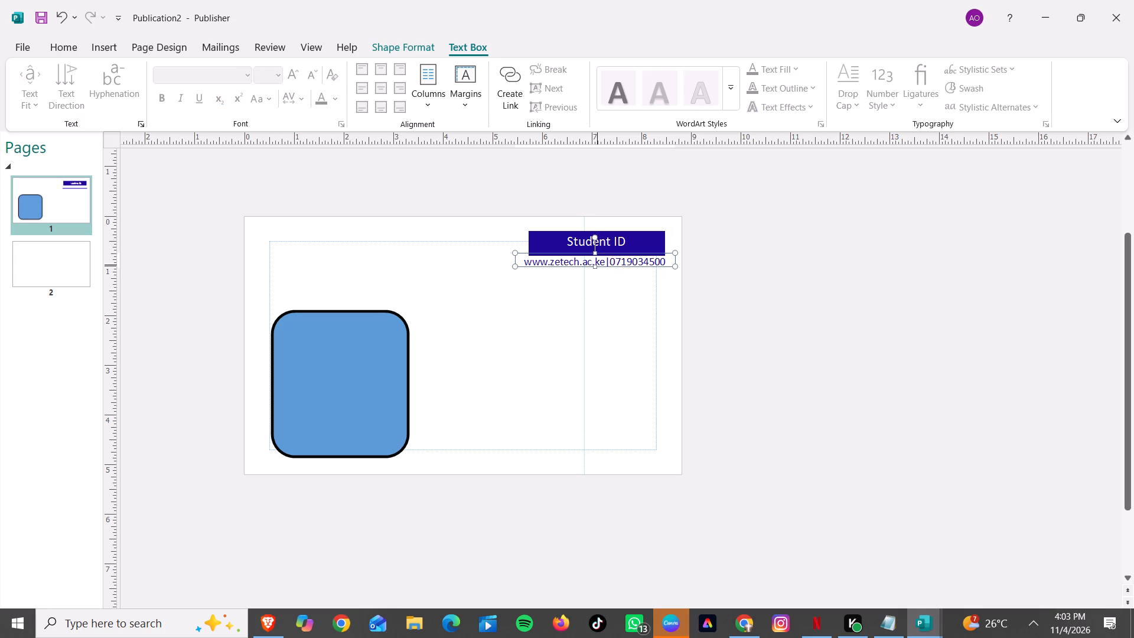
{"action": "left_click", "coordinate": [756, 295]}
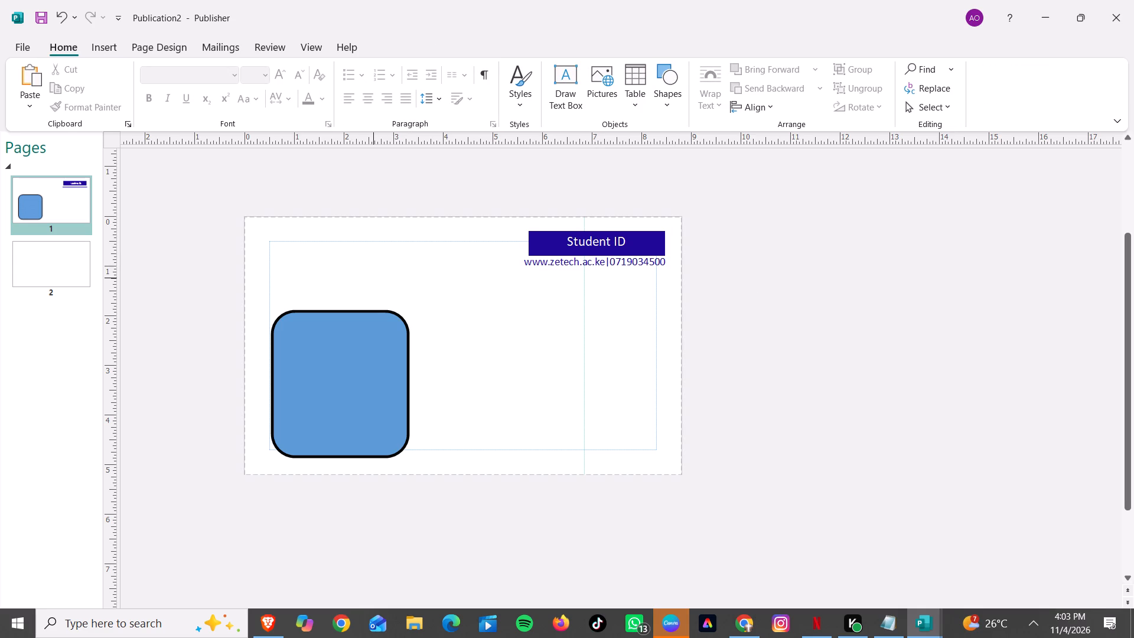
Enlarge the blue rounded square slightly to the right and upward from its upper-right corner.
{"action": "left_click", "coordinate": [318, 334]}
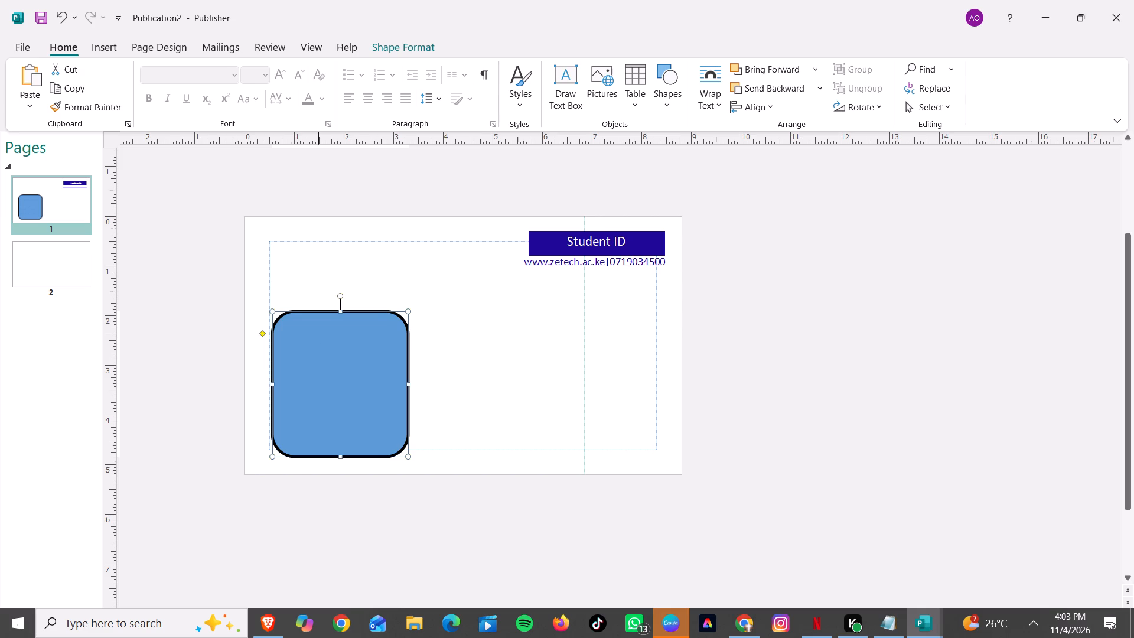
{"action": "left_click_drag", "start_coordinate": [406, 311], "coordinate": [420, 308]}
{"action": "left_click_drag", "start_coordinate": [420, 308], "coordinate": [421, 308]}
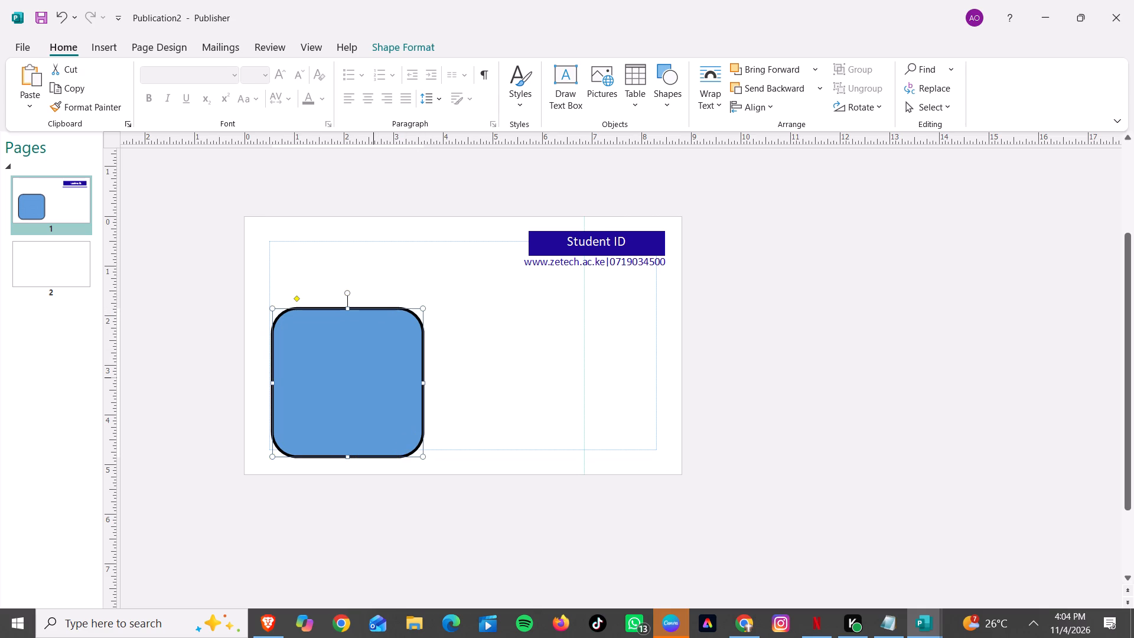
Draw a text box about 2.82 in wide and 0.24 in high to the right of the blue rounded square.
{"action": "left_click", "coordinate": [452, 363]}
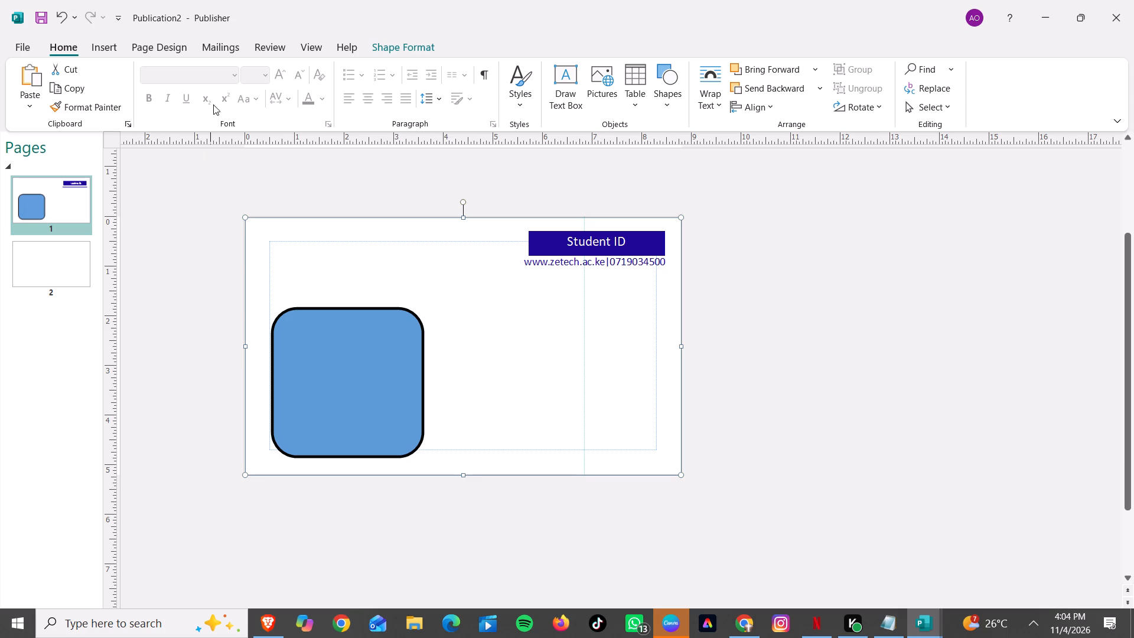
{"action": "left_click", "coordinate": [386, 43]}
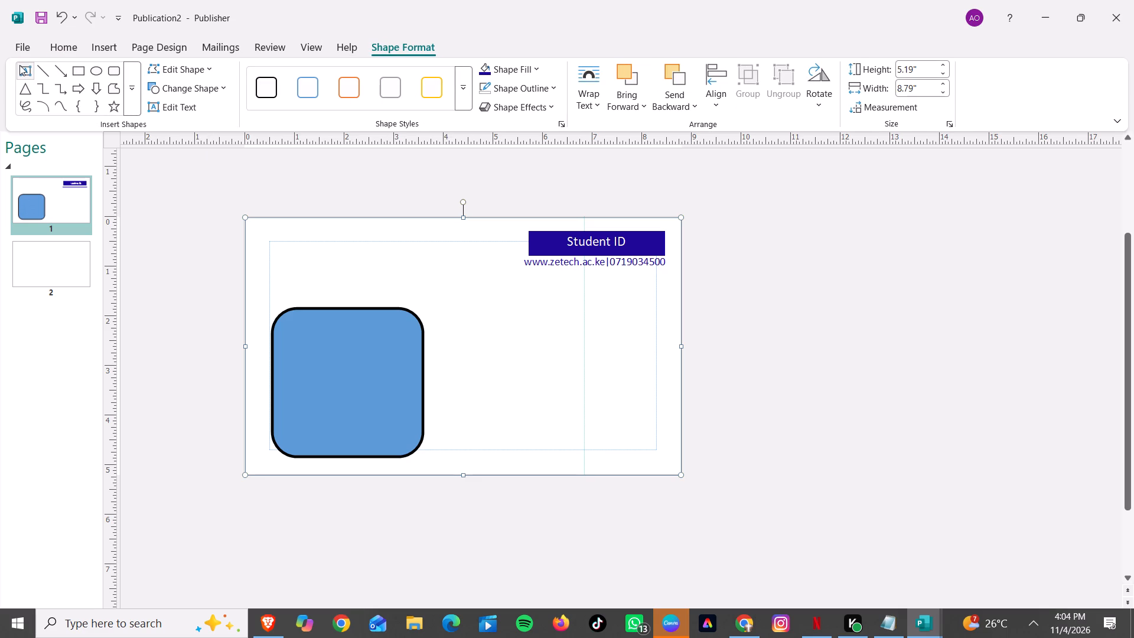
{"action": "left_click", "coordinate": [19, 65]}
{"action": "left_click_drag", "start_coordinate": [435, 337], "coordinate": [575, 349]}
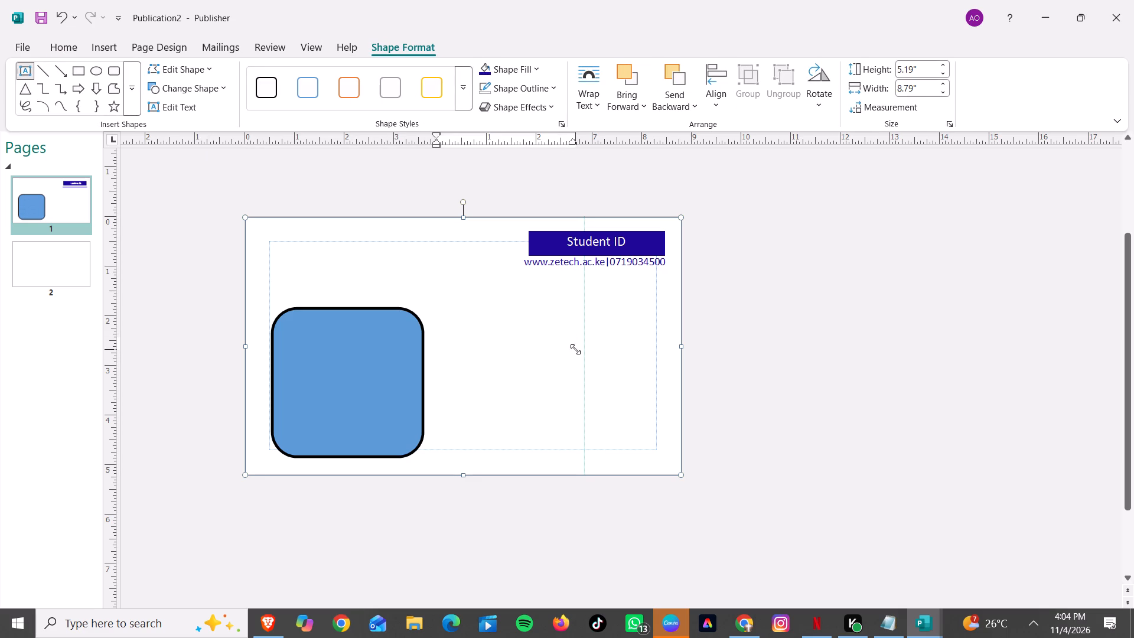
Draw a second text box just below the first, enter "fuculty" in it, and reduce its height to fit the line.
{"action": "left_click", "coordinate": [439, 371]}
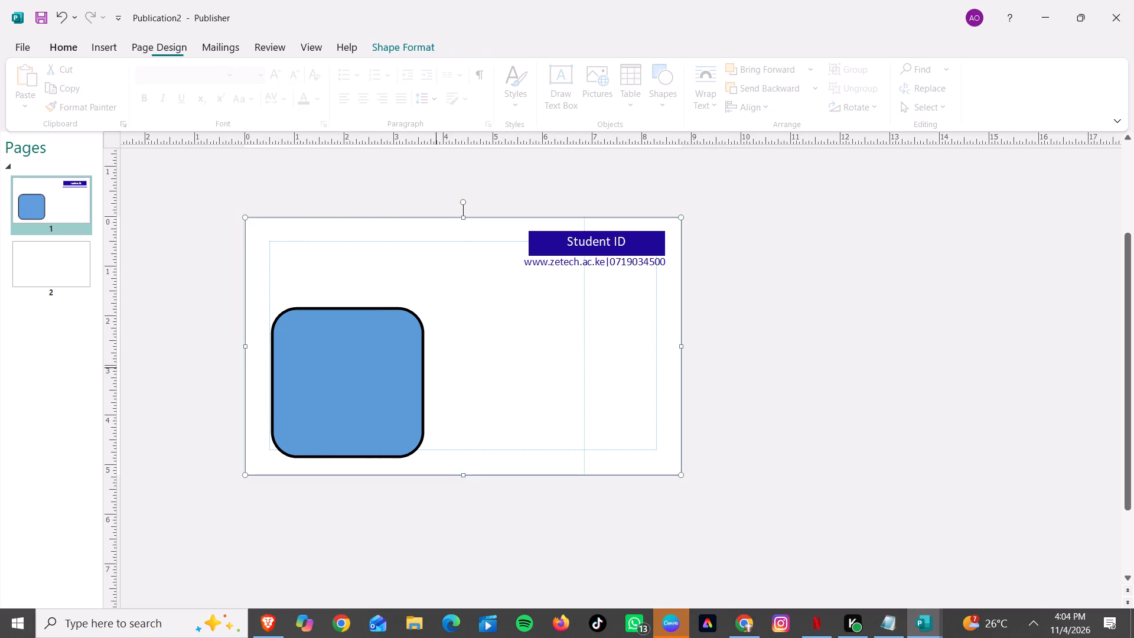
{"action": "left_click", "coordinate": [381, 53]}
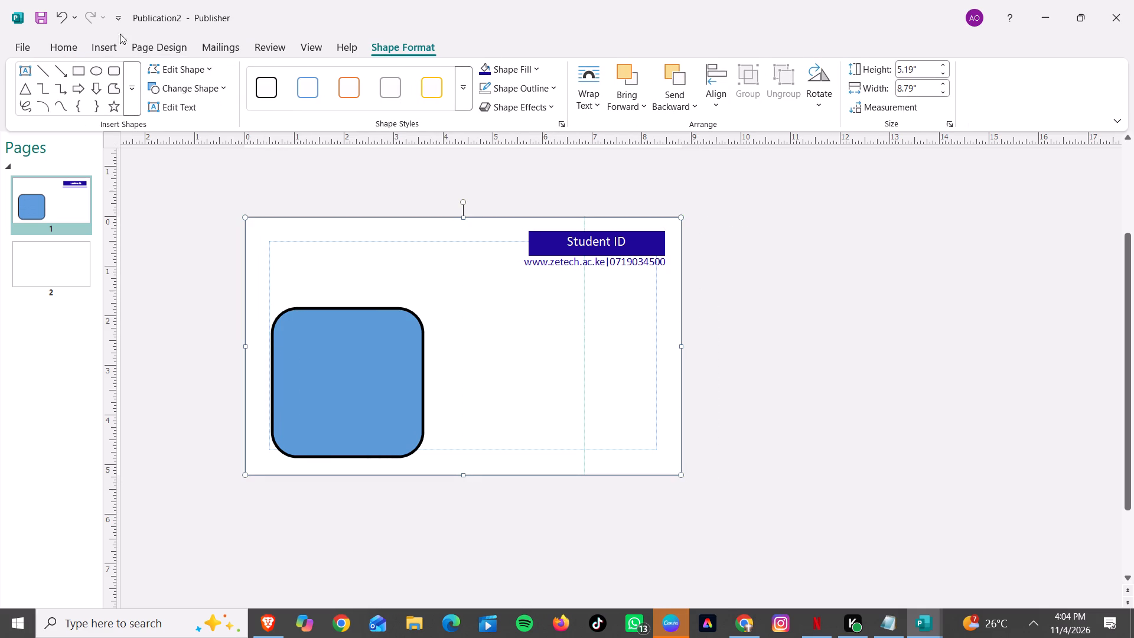
{"action": "left_click", "coordinate": [30, 67]}
{"action": "left_click_drag", "start_coordinate": [438, 363], "coordinate": [549, 383]}
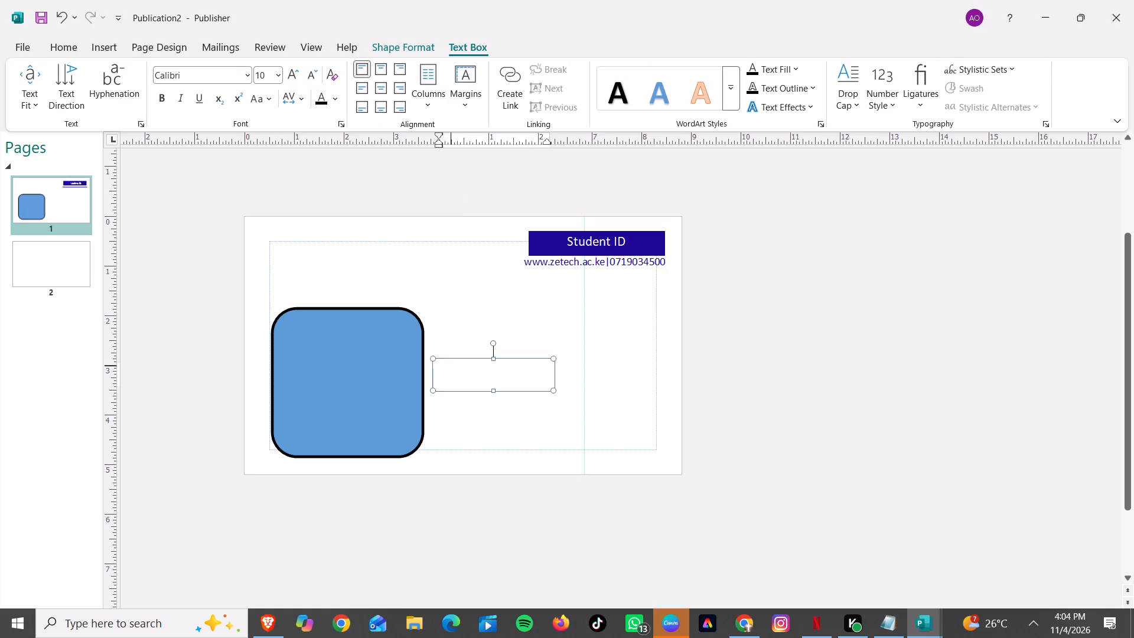
{"action": "key", "text": "f"}
{"action": "key", "text": "u"}
{"action": "type", "text": "culty"}
{"action": "left_click_drag", "start_coordinate": [493, 392], "coordinate": [493, 380]}
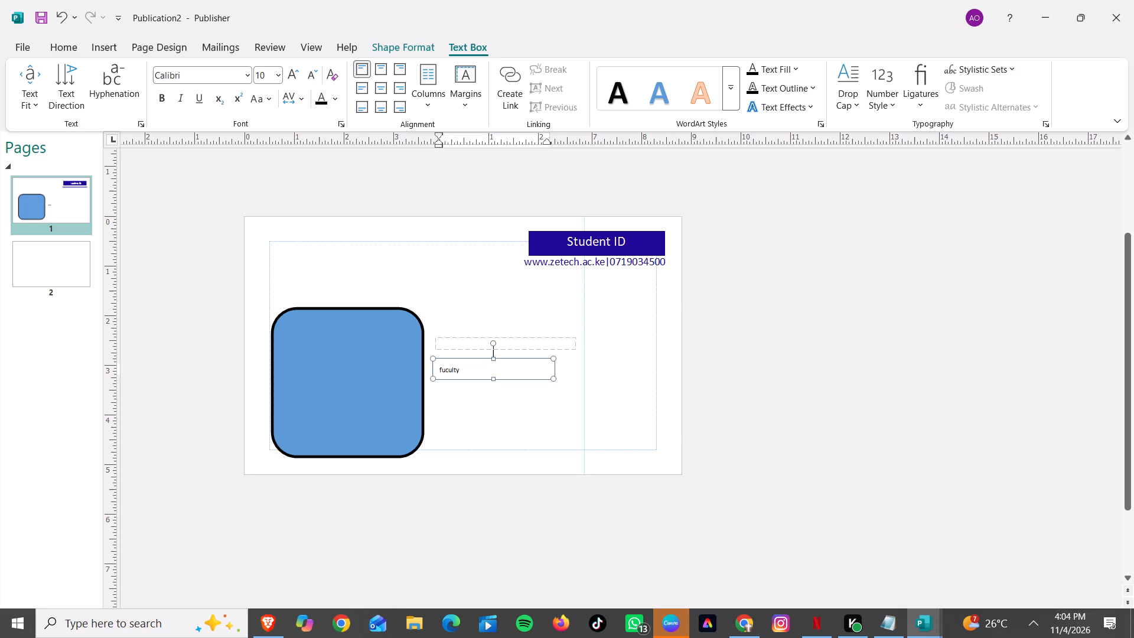
Enter "name" in the empty text box above the "fuculty" line.
{"action": "left_click", "coordinate": [452, 341]}
{"action": "type", "text": "name"}
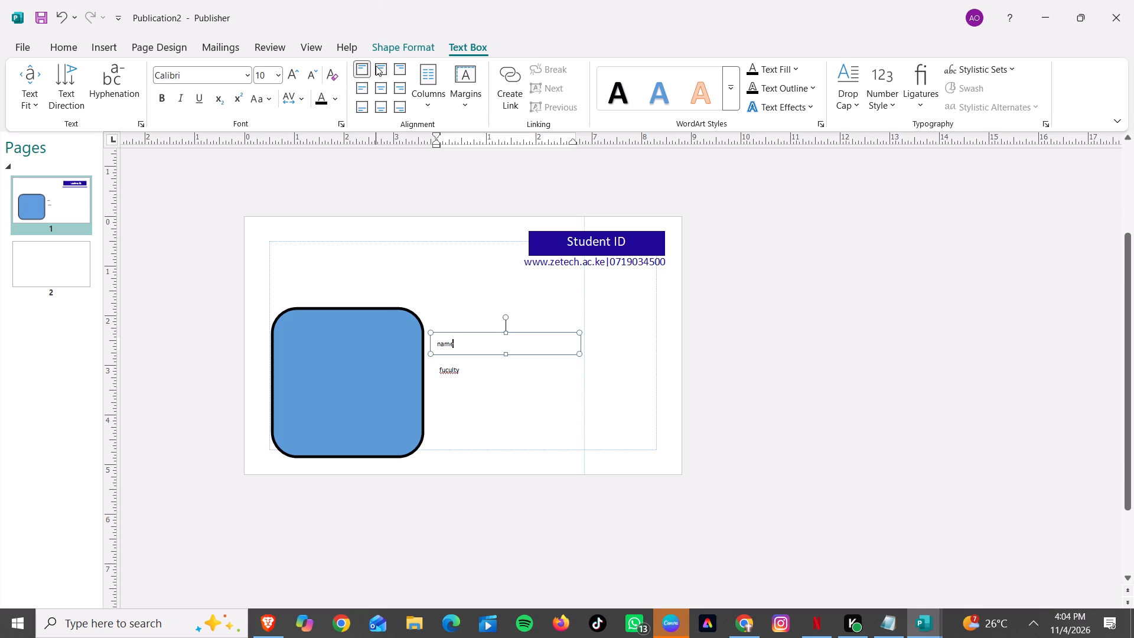
Draw a right triangle about 1.41 in wide and 2.94 in high below the contact line, near the card's right edge.
{"action": "left_click", "coordinate": [393, 43]}
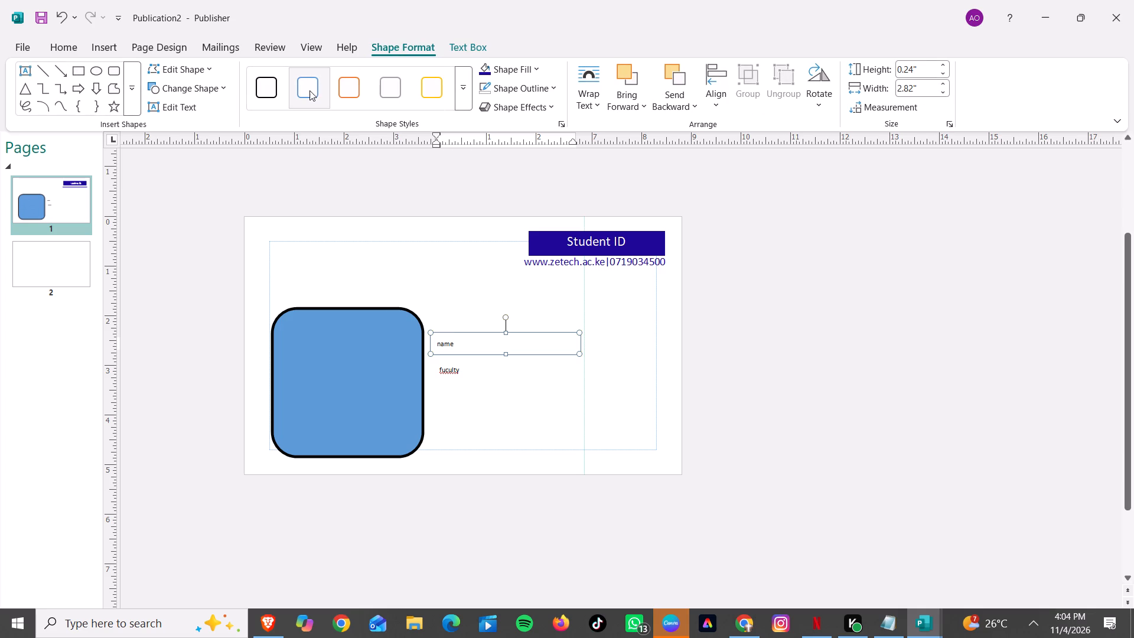
{"action": "left_click", "coordinate": [132, 103]}
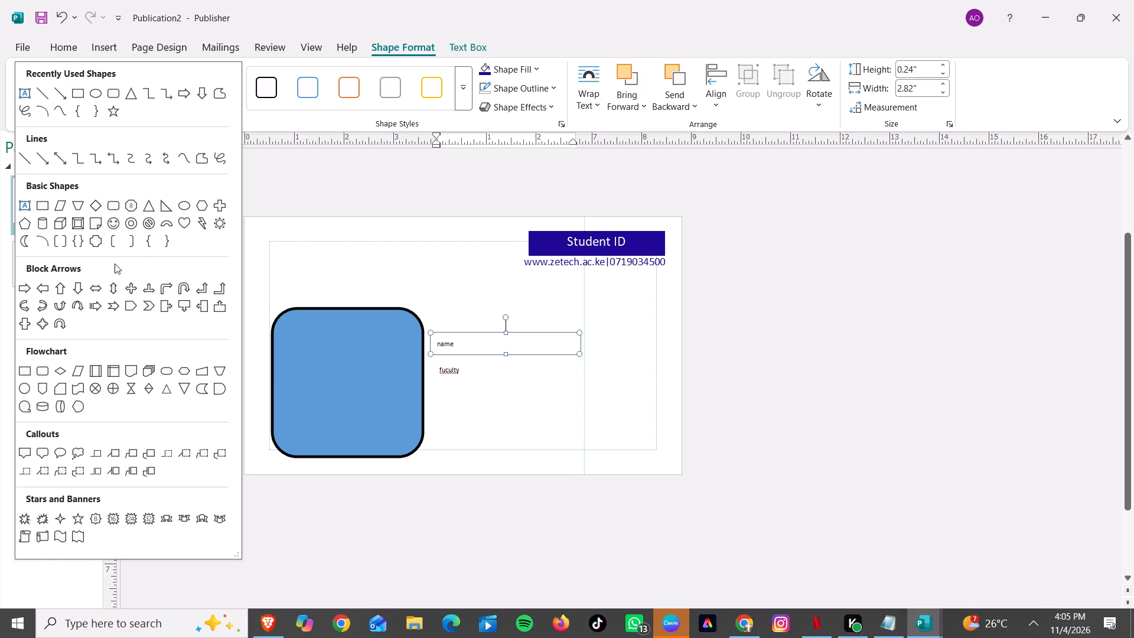
{"action": "left_click", "coordinate": [164, 208]}
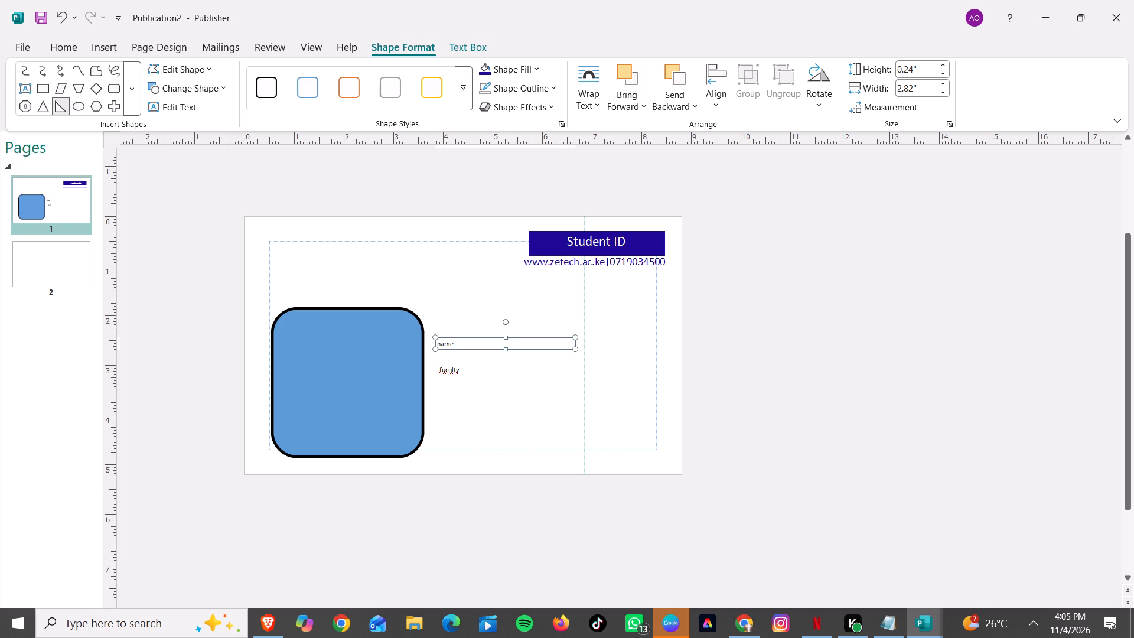
{"action": "left_click_drag", "start_coordinate": [663, 283], "coordinate": [573, 434]}
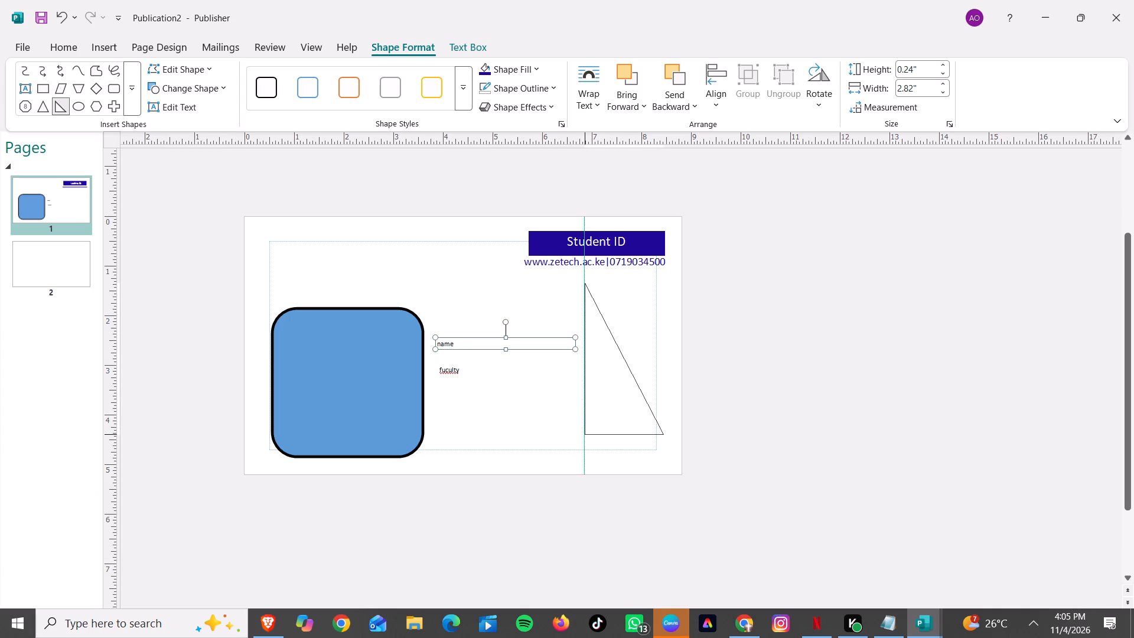
{"action": "left_click_drag", "start_coordinate": [573, 434], "coordinate": [594, 429]}
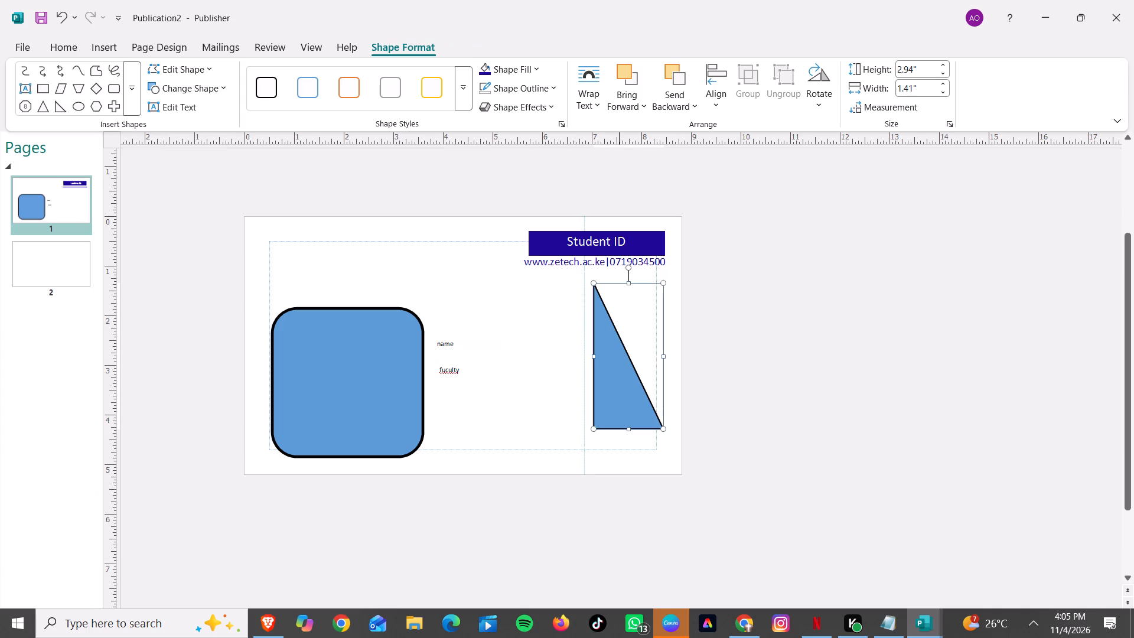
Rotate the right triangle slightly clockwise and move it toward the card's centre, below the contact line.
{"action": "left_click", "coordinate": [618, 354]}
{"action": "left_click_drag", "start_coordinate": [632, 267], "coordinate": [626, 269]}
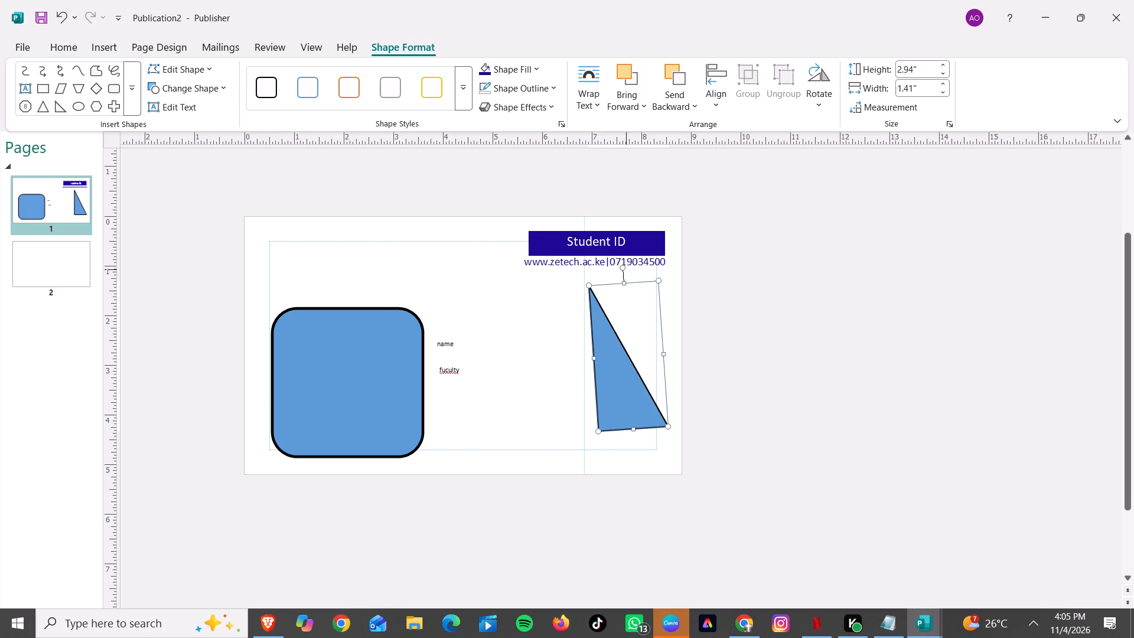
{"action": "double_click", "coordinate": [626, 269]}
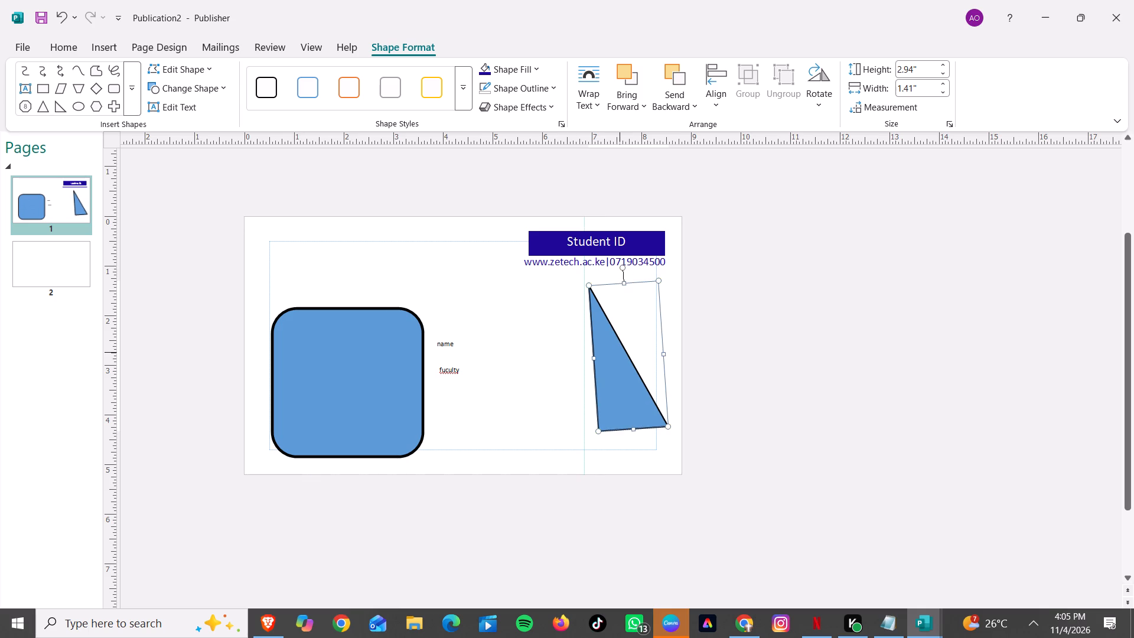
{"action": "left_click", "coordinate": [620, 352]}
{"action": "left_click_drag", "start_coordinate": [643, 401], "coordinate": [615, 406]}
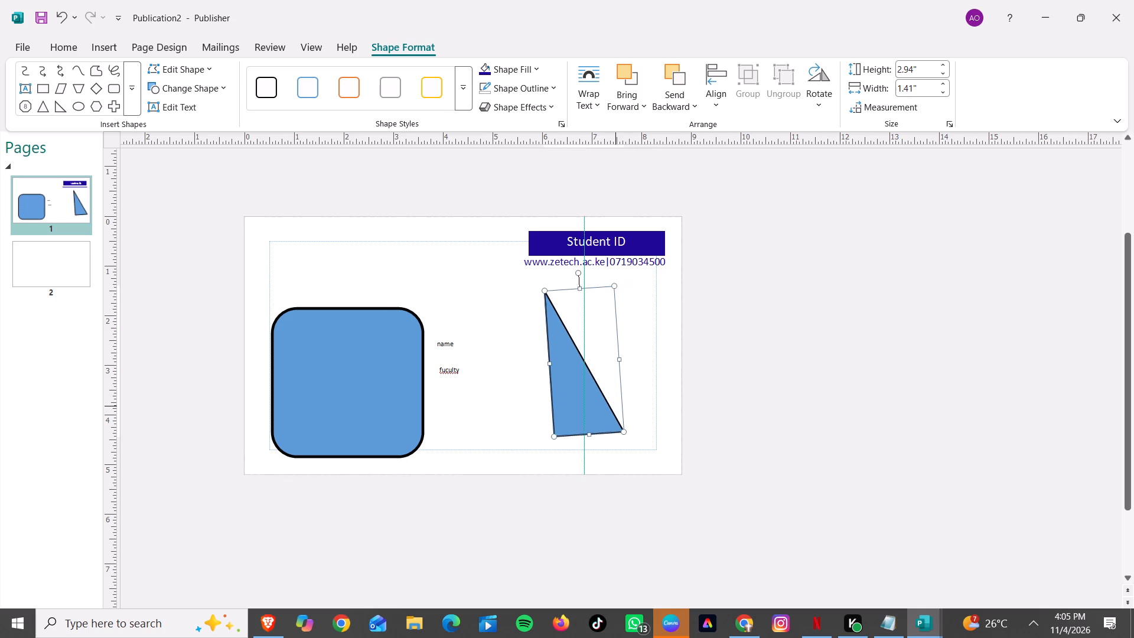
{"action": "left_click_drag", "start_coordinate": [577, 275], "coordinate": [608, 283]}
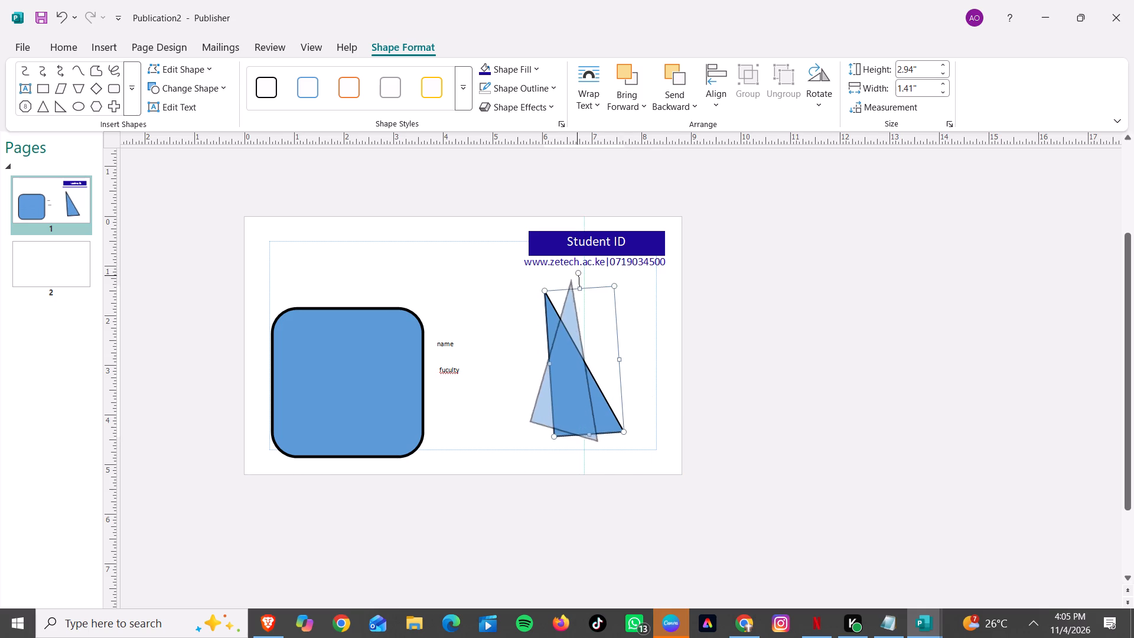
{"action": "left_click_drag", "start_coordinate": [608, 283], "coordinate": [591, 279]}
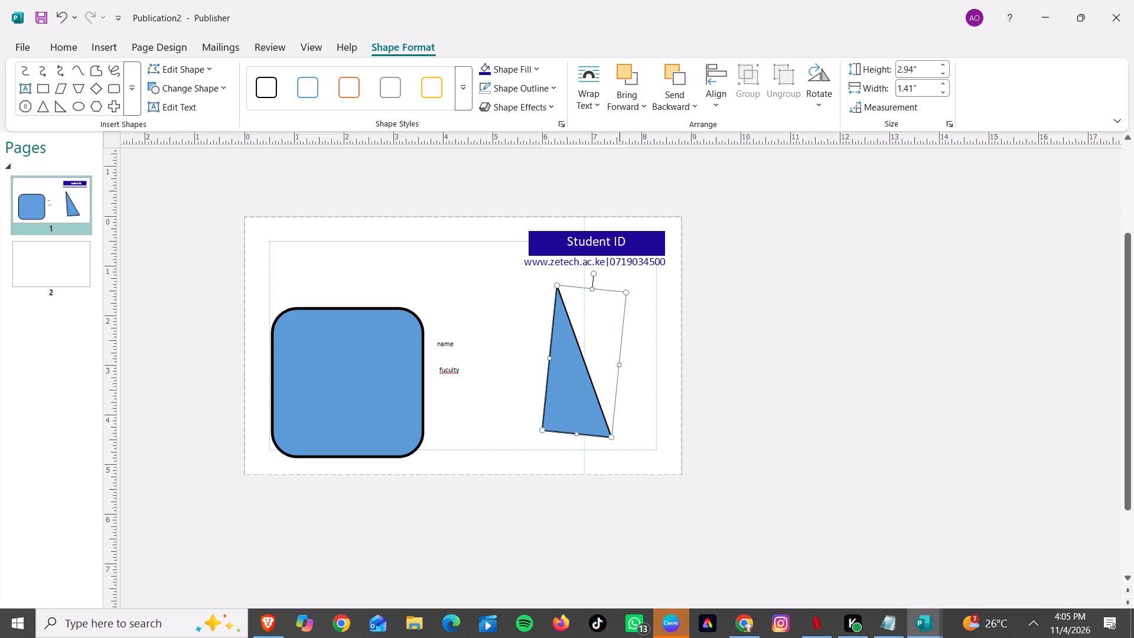
Delete the right triangle from the card.
{"action": "right_click", "coordinate": [558, 331]}
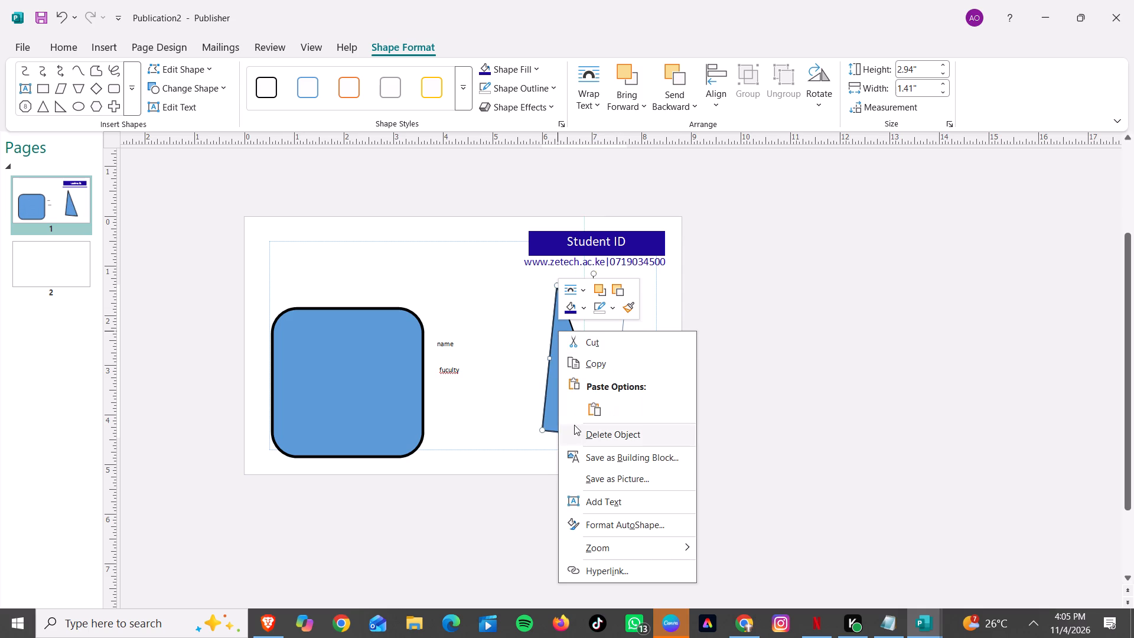
{"action": "left_click", "coordinate": [576, 428]}
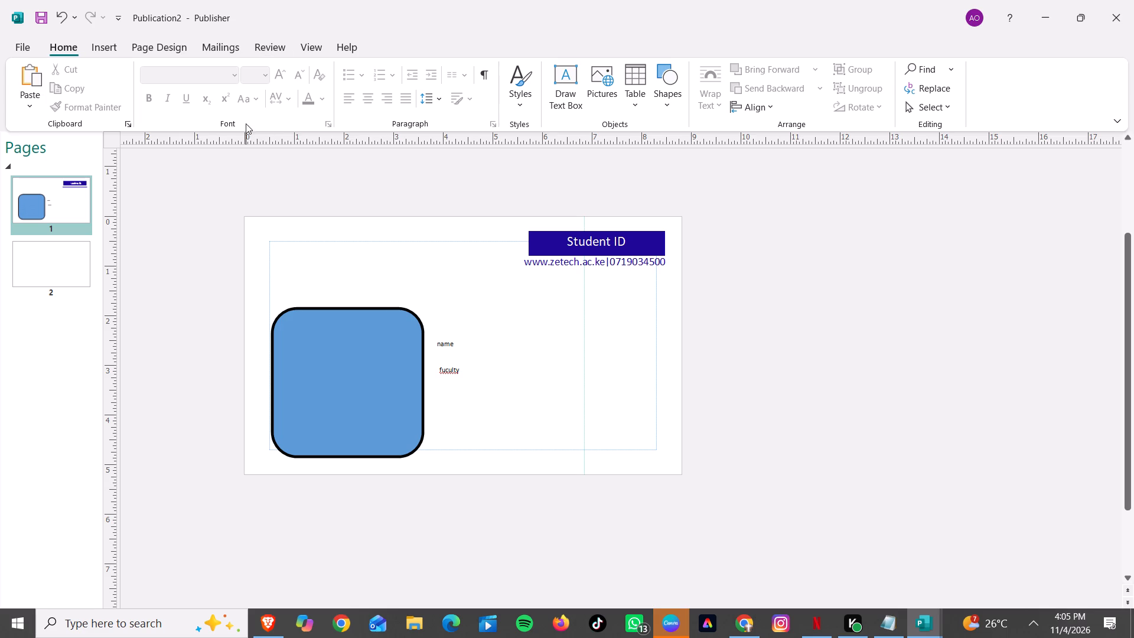
Draw a flowchart process rectangle about 0.85 in wide and 3.06 in high near the card's right edge, below the contact line.
{"action": "left_click", "coordinate": [575, 411]}
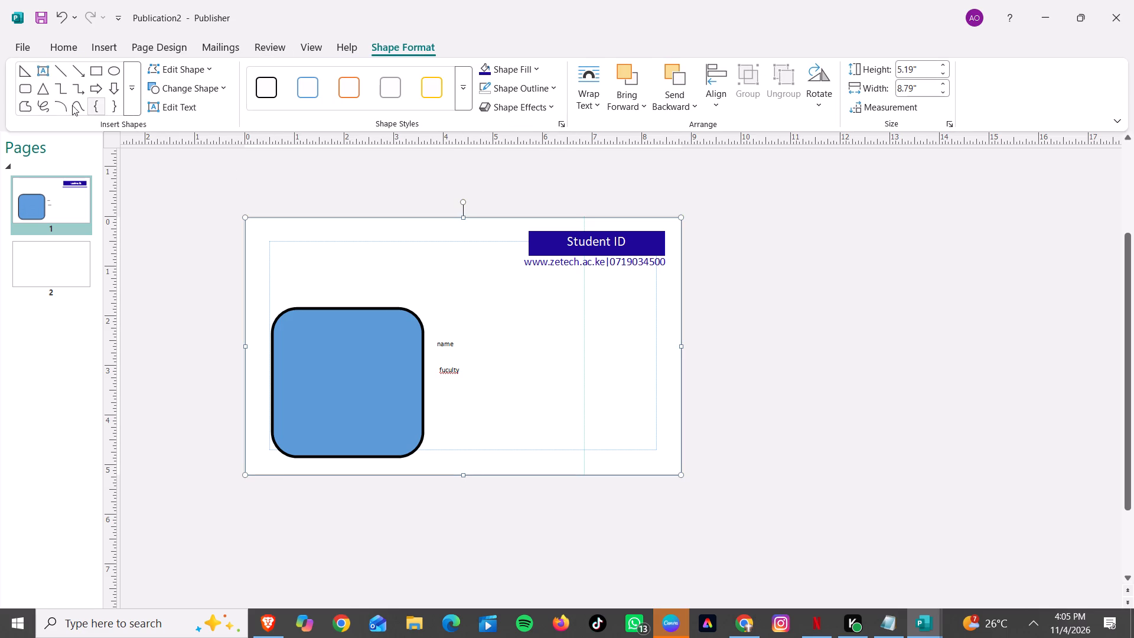
{"action": "left_click", "coordinate": [130, 92]}
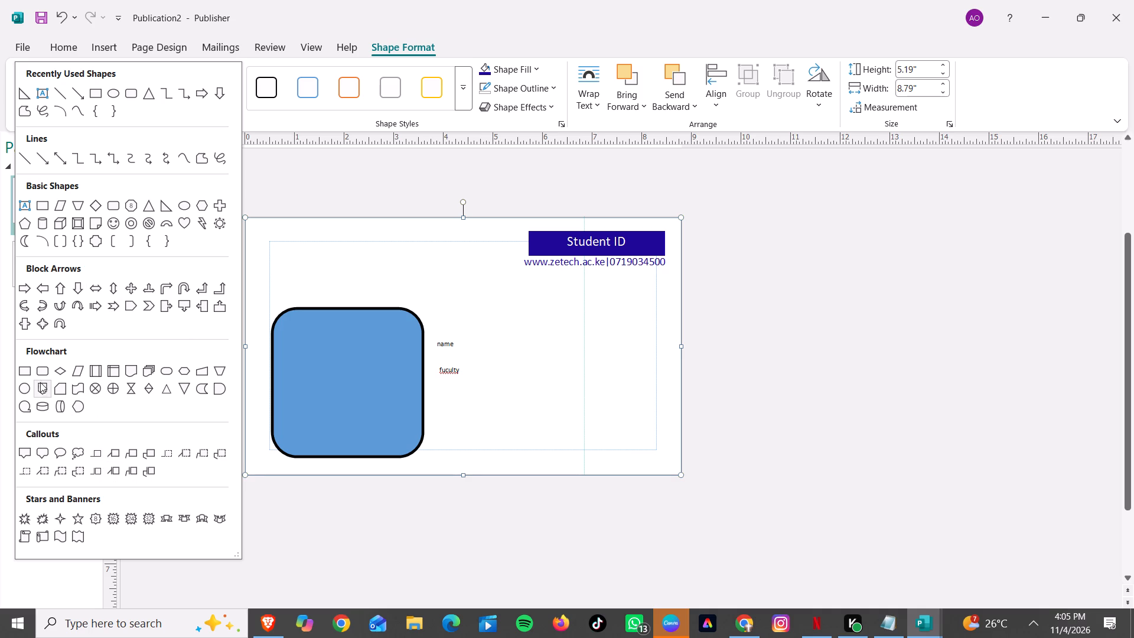
{"action": "left_click", "coordinate": [25, 375]}
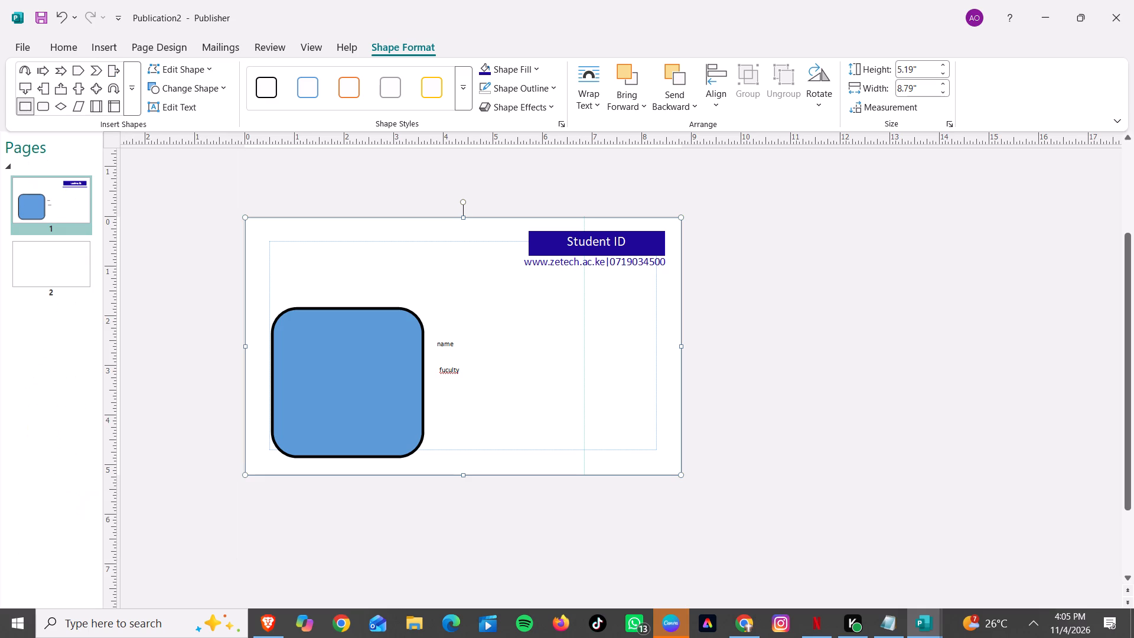
{"action": "left_click_drag", "start_coordinate": [633, 310], "coordinate": [672, 445]}
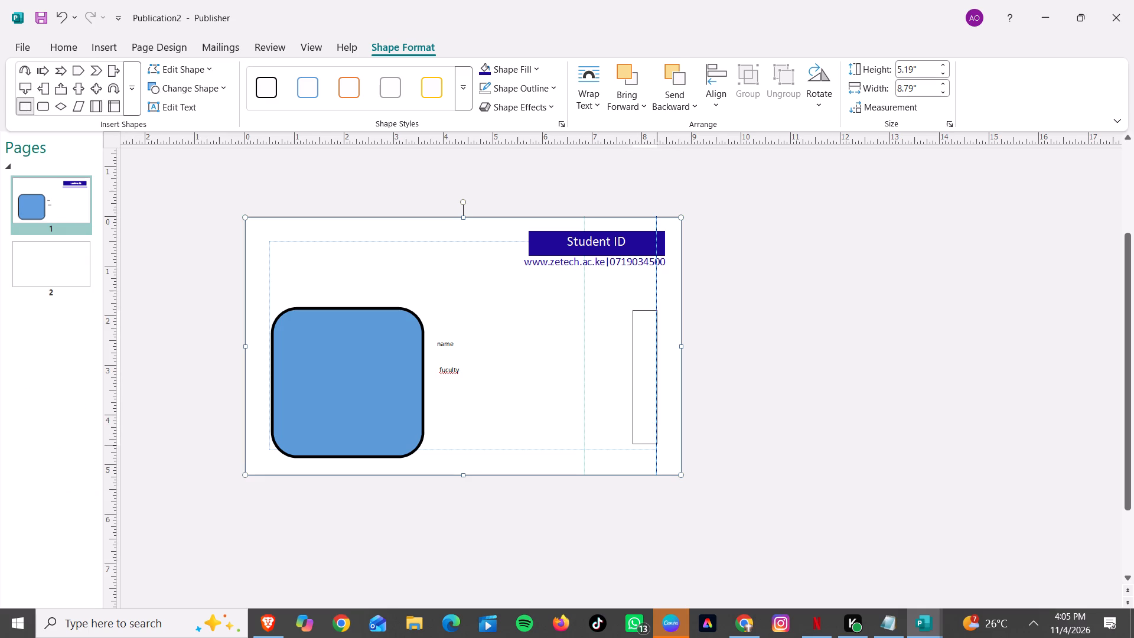
{"action": "left_click_drag", "start_coordinate": [672, 445], "coordinate": [676, 464]}
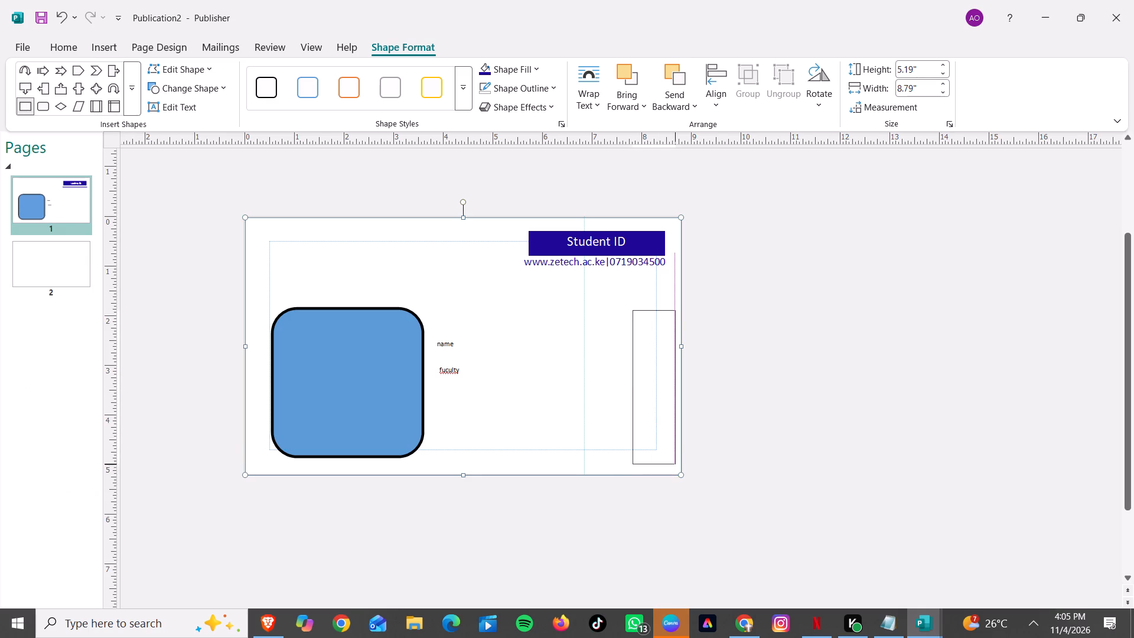
{"action": "left_click_drag", "start_coordinate": [676, 464], "coordinate": [676, 462]}
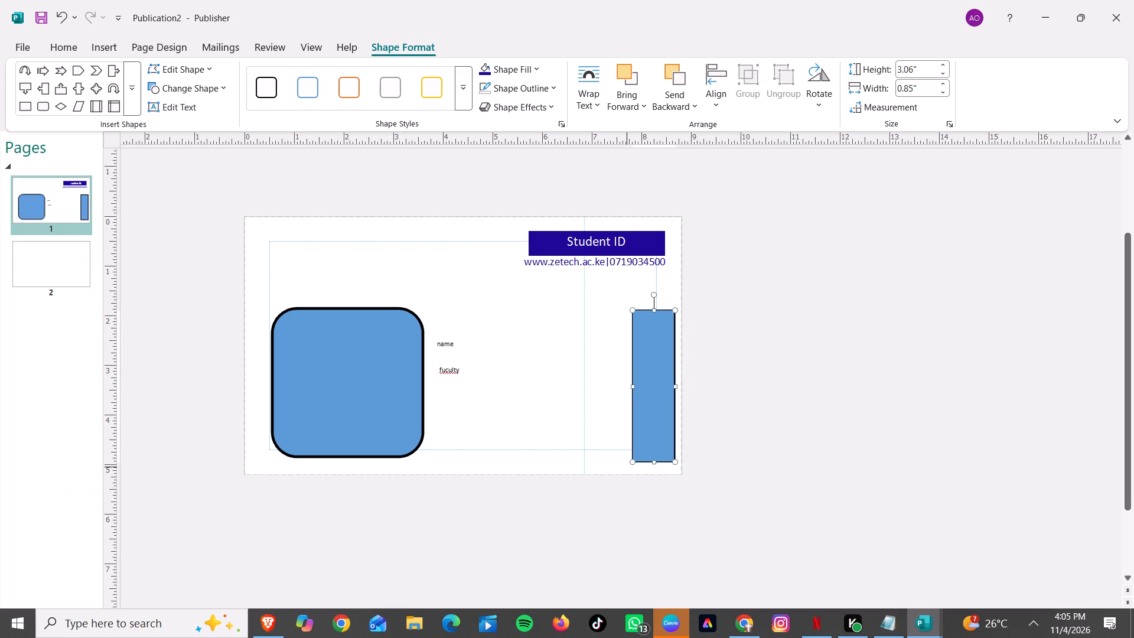
Enlarge the new rectangle from its lower-left corner to about 3.81 in wide and 3.17 in high.
{"action": "left_click_drag", "start_coordinate": [633, 460], "coordinate": [524, 466]}
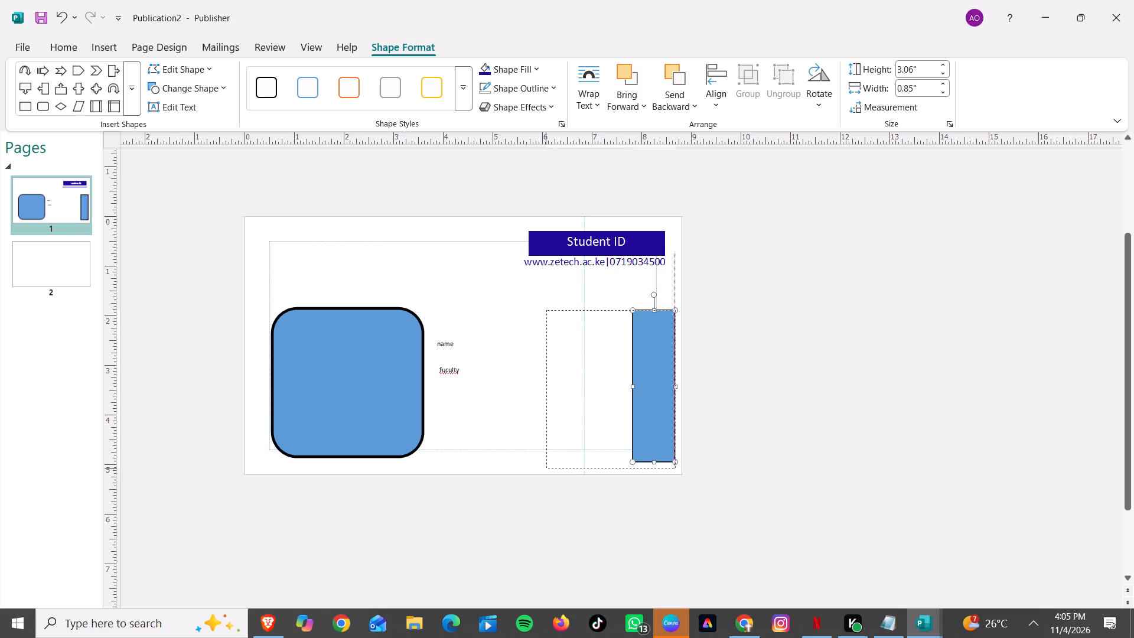
{"action": "left_click_drag", "start_coordinate": [524, 466], "coordinate": [461, 465]}
{"action": "left_click_drag", "start_coordinate": [461, 465], "coordinate": [459, 465]}
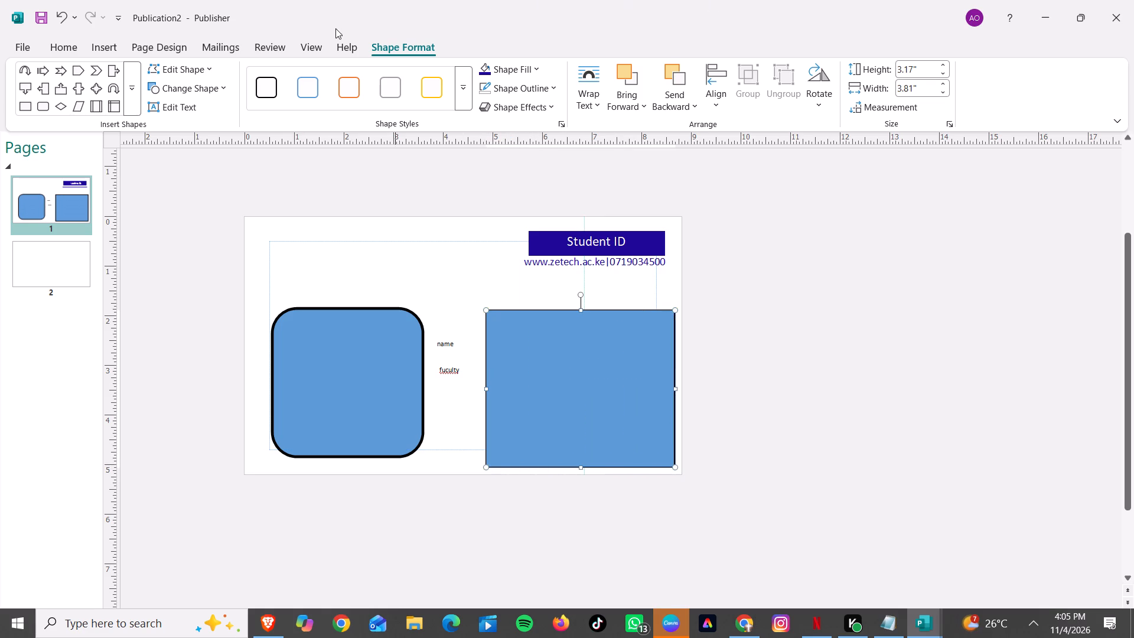
Edit the rectangle's wrap points, pulling a point from its upper edge inward to near the lower-right corner.
{"action": "left_click", "coordinate": [170, 61]}
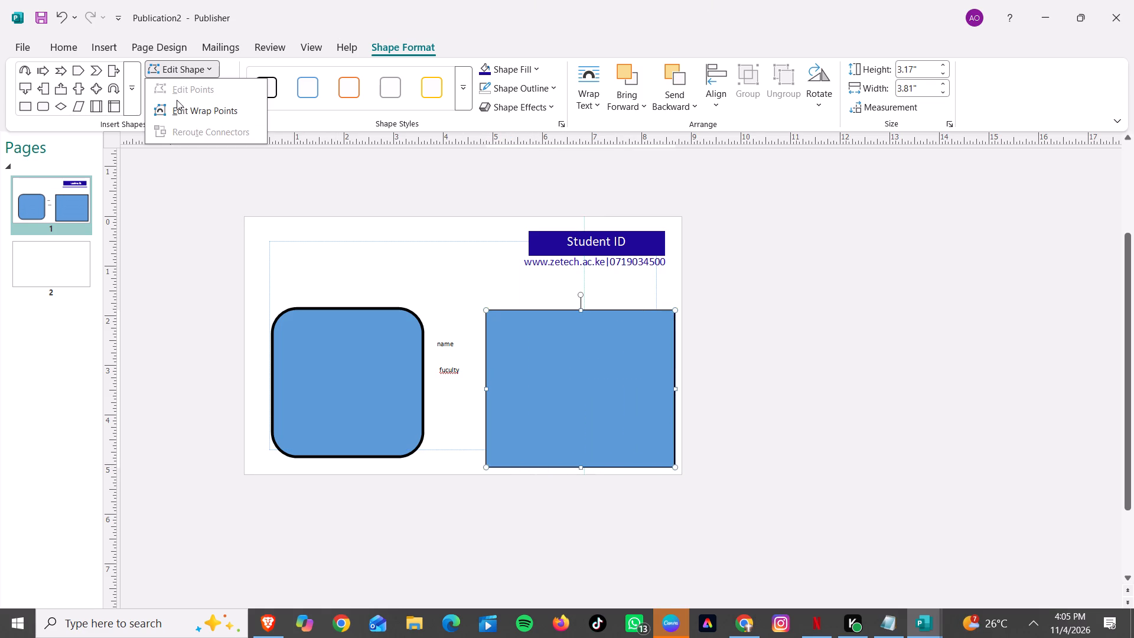
{"action": "left_click", "coordinate": [177, 107]}
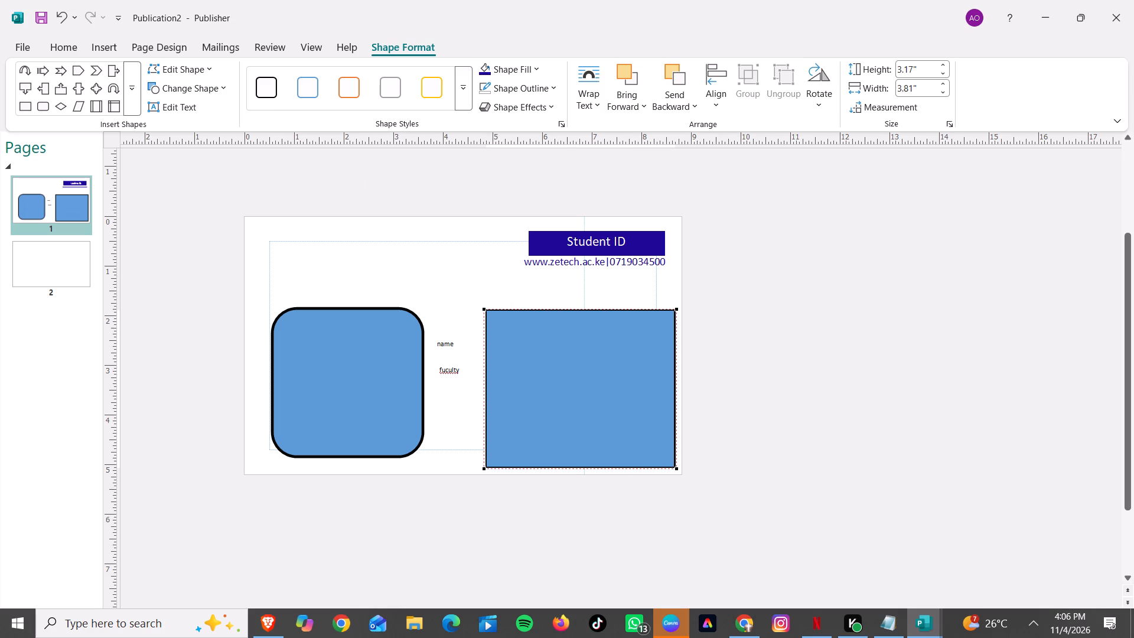
{"action": "left_click_drag", "start_coordinate": [486, 308], "coordinate": [494, 314]}
{"action": "left_click_drag", "start_coordinate": [494, 314], "coordinate": [639, 418]}
{"action": "left_click_drag", "start_coordinate": [639, 418], "coordinate": [666, 431]}
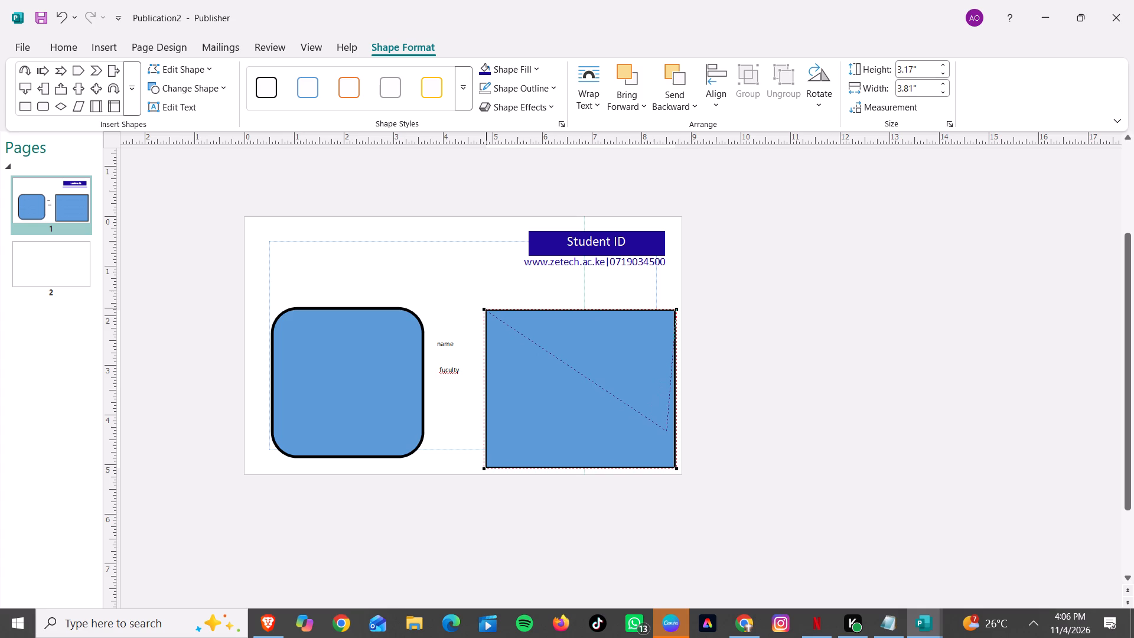
{"action": "left_click_drag", "start_coordinate": [666, 431], "coordinate": [663, 427]}
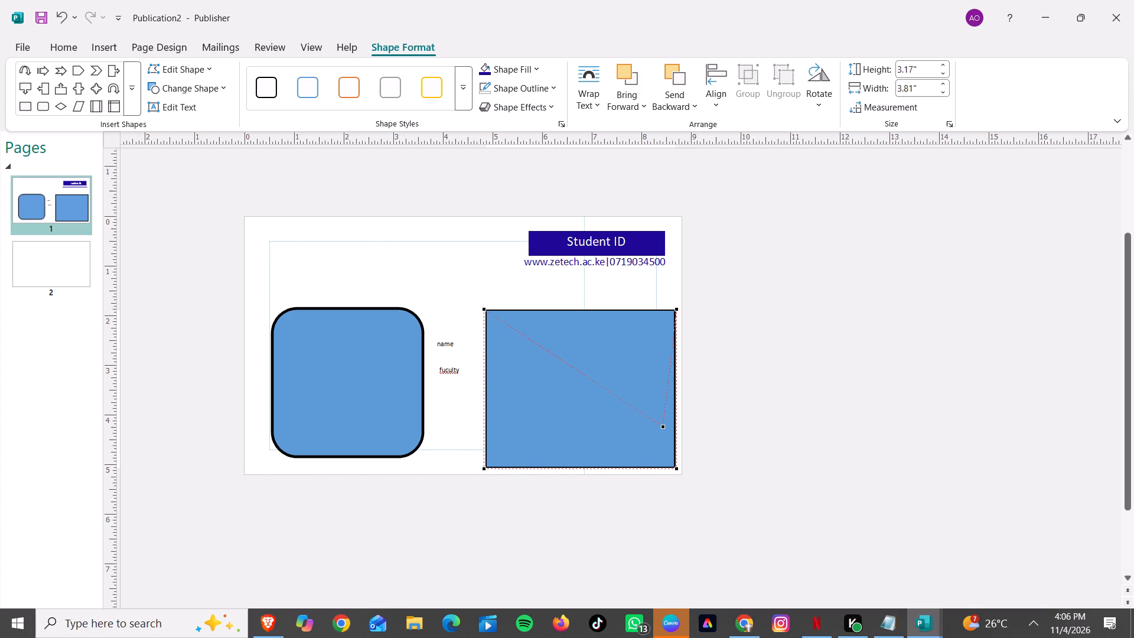
Move the rectangle's upper-left wrap point down to its lower-left corner.
{"action": "left_click_drag", "start_coordinate": [484, 310], "coordinate": [493, 380]}
{"action": "left_click_drag", "start_coordinate": [493, 380], "coordinate": [490, 467]}
{"action": "left_click_drag", "start_coordinate": [490, 467], "coordinate": [483, 467]}
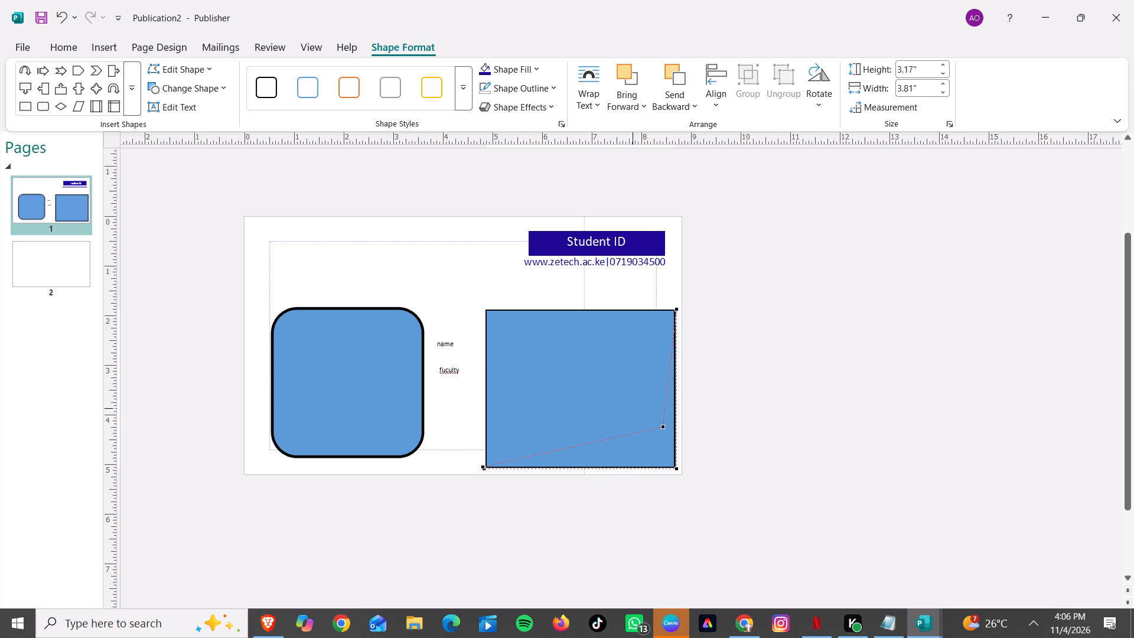
Pull another wrap point to the rectangle's upper-right corner, adjust the inner point slightly, and finish wrap point editing.
{"action": "left_click", "coordinate": [660, 426]}
{"action": "left_click_drag", "start_coordinate": [662, 425], "coordinate": [662, 435]}
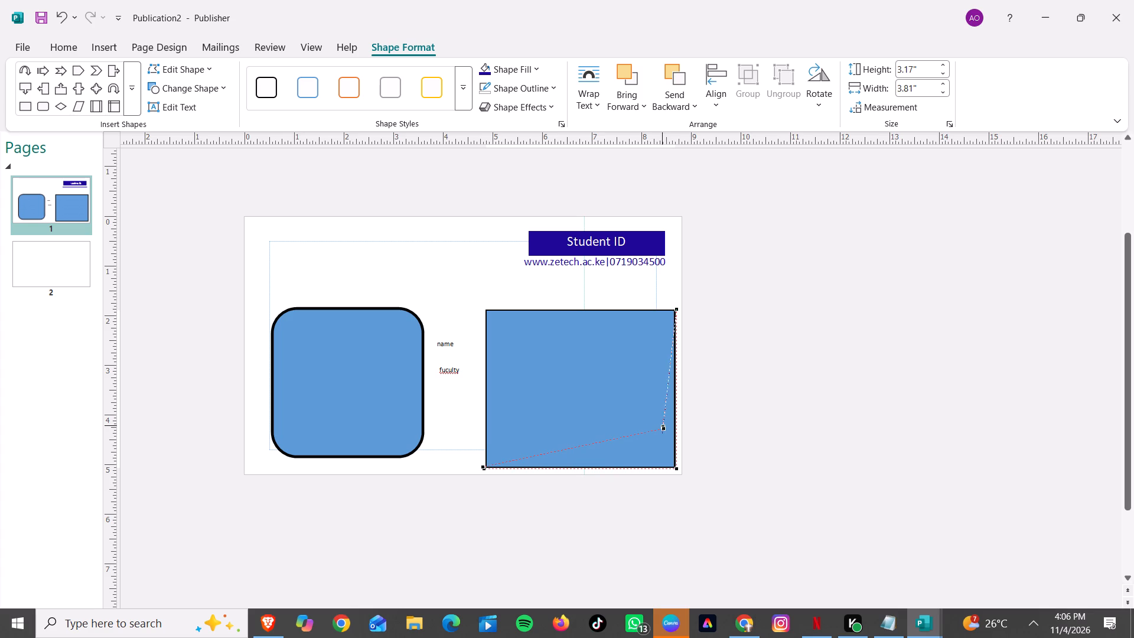
{"action": "left_click_drag", "start_coordinate": [662, 435], "coordinate": [527, 453]}
{"action": "left_click_drag", "start_coordinate": [527, 453], "coordinate": [681, 328]}
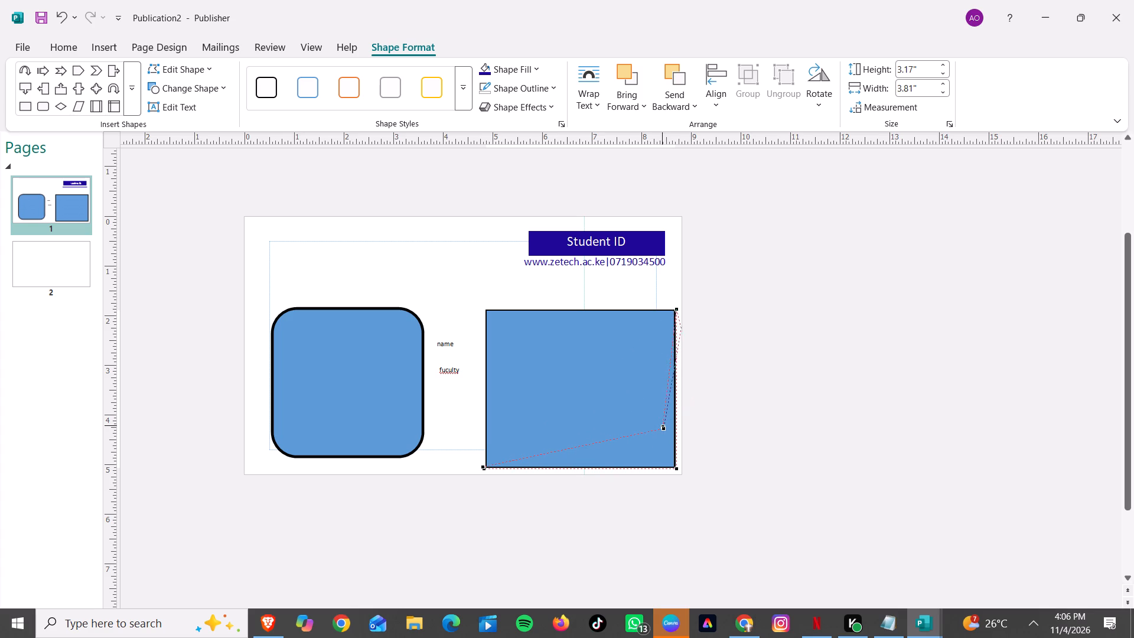
{"action": "left_click_drag", "start_coordinate": [681, 328], "coordinate": [677, 308]}
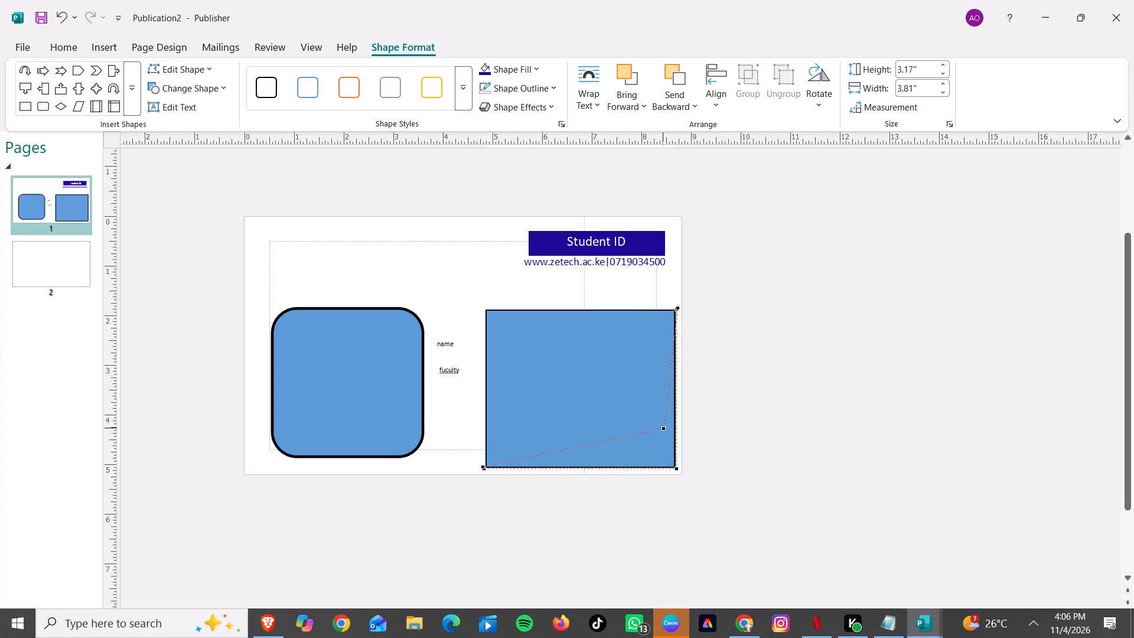
{"action": "left_click", "coordinate": [663, 427]}
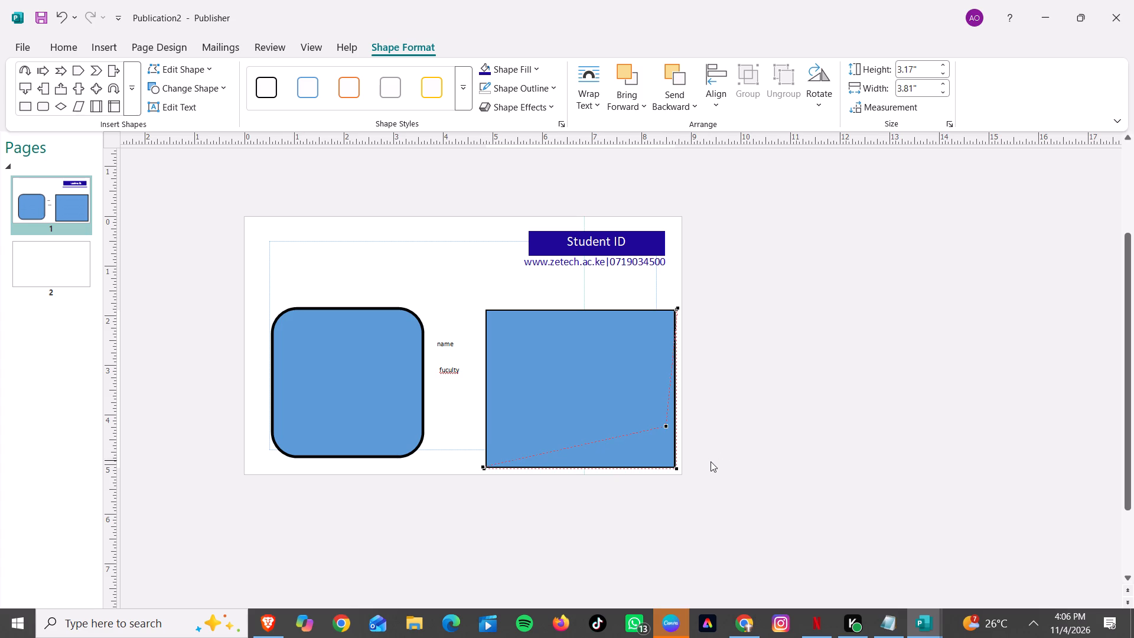
{"action": "left_click", "coordinate": [725, 424]}
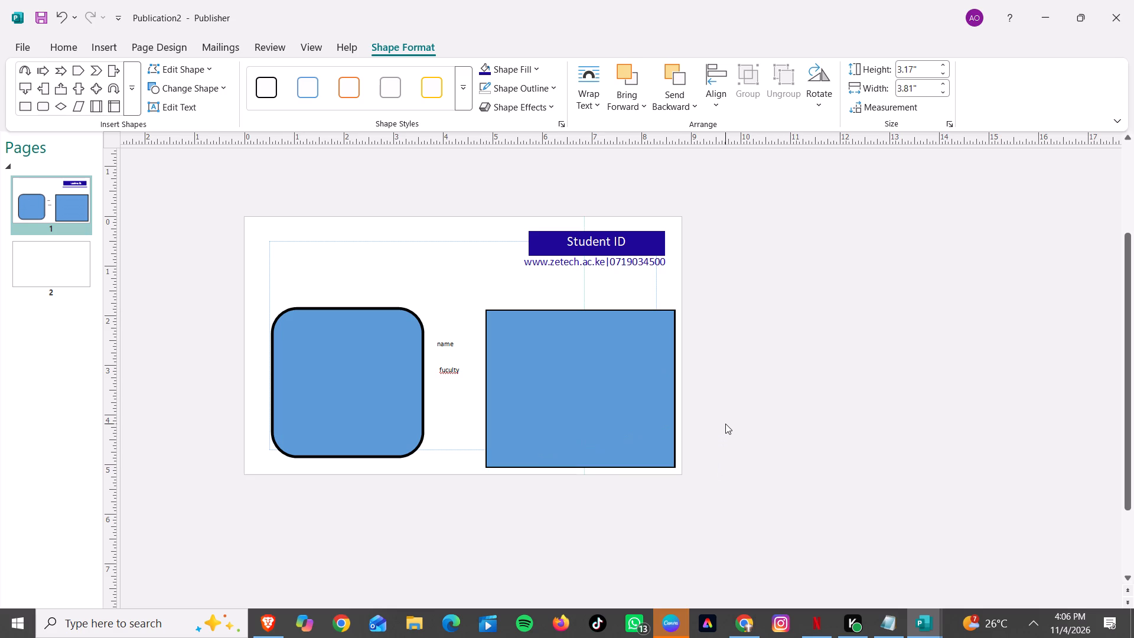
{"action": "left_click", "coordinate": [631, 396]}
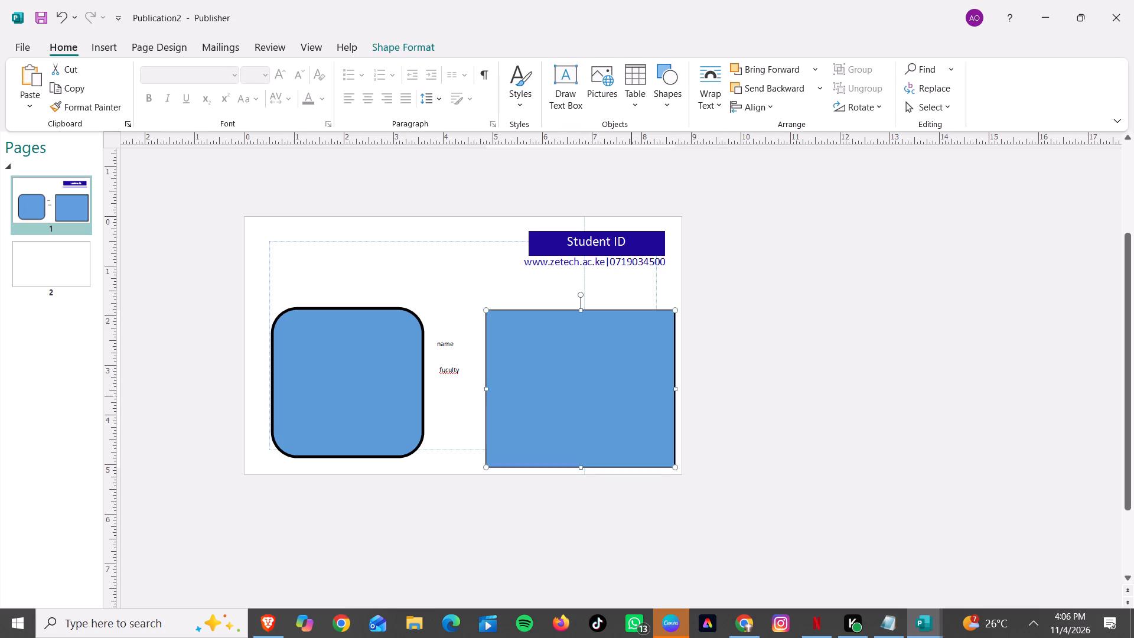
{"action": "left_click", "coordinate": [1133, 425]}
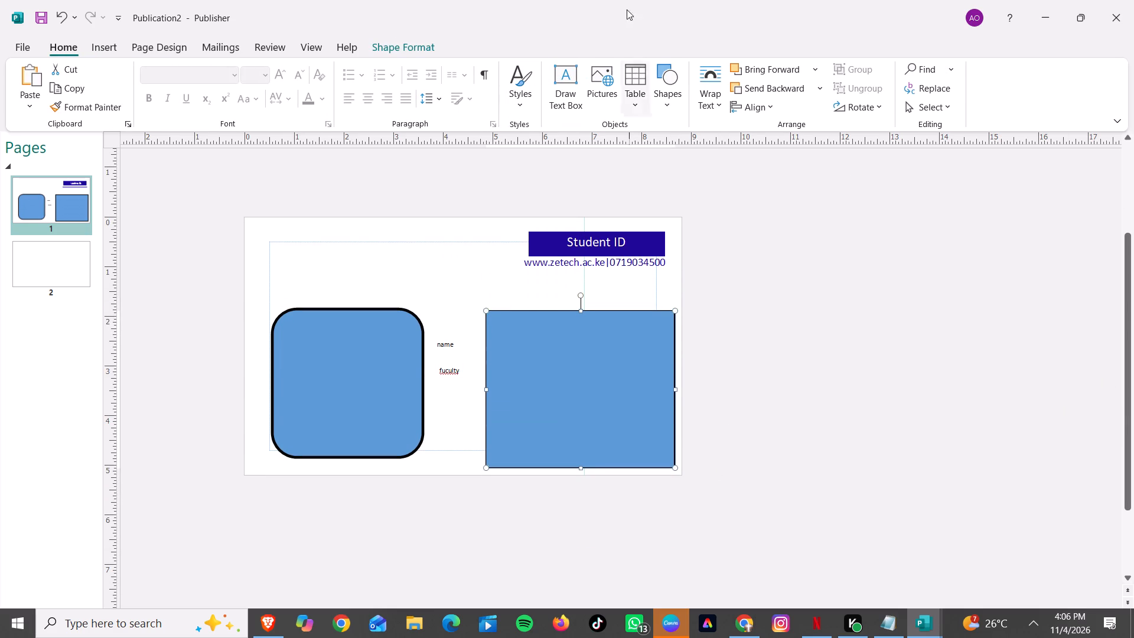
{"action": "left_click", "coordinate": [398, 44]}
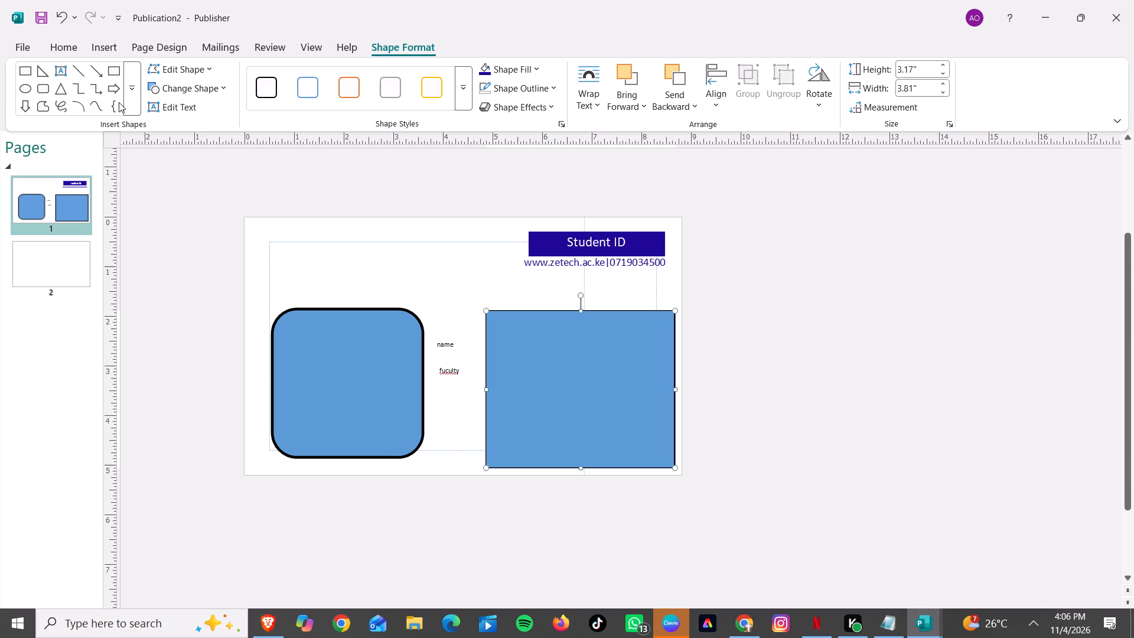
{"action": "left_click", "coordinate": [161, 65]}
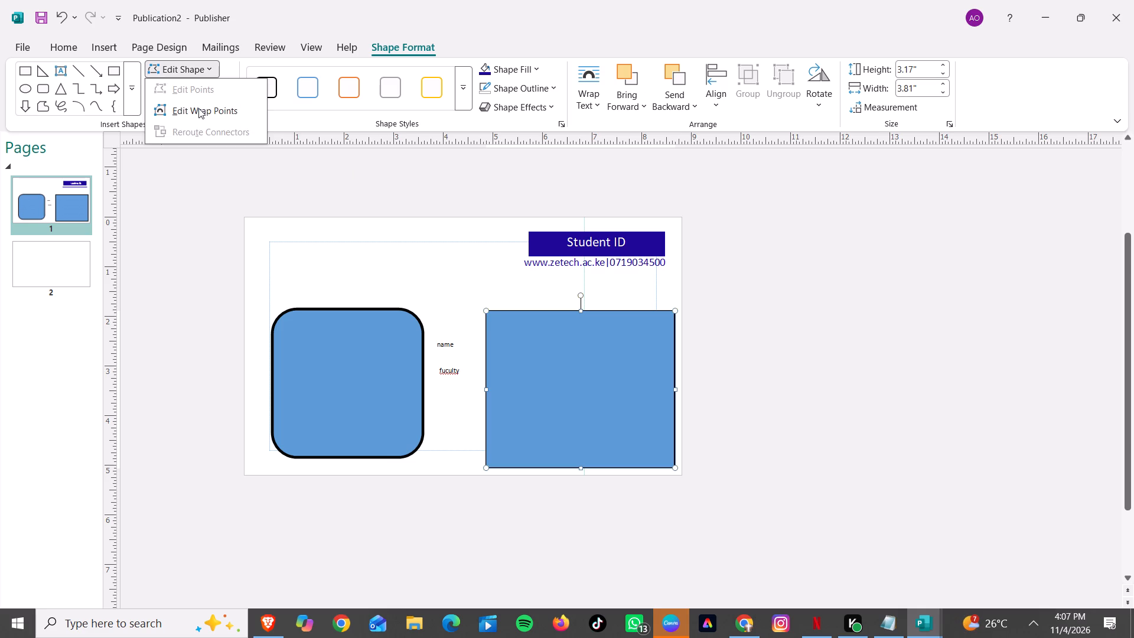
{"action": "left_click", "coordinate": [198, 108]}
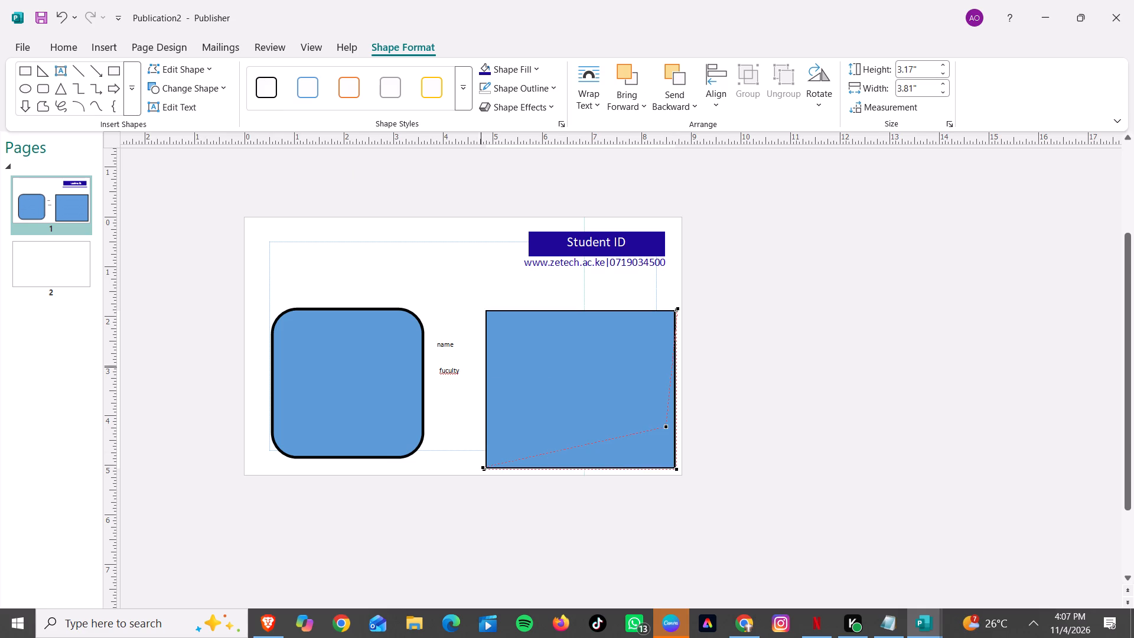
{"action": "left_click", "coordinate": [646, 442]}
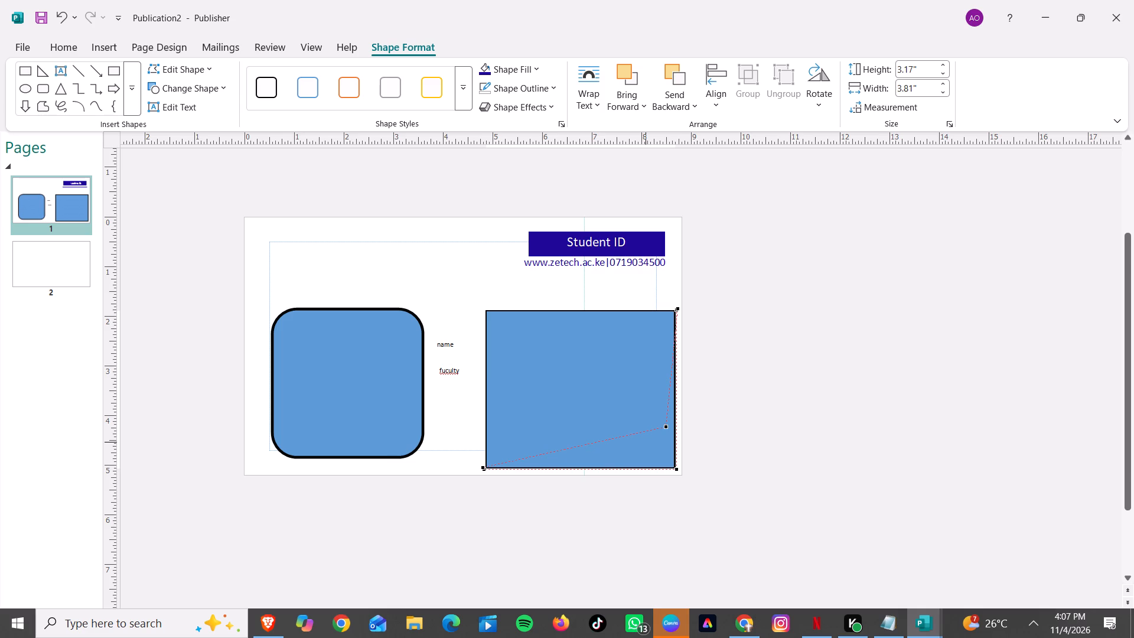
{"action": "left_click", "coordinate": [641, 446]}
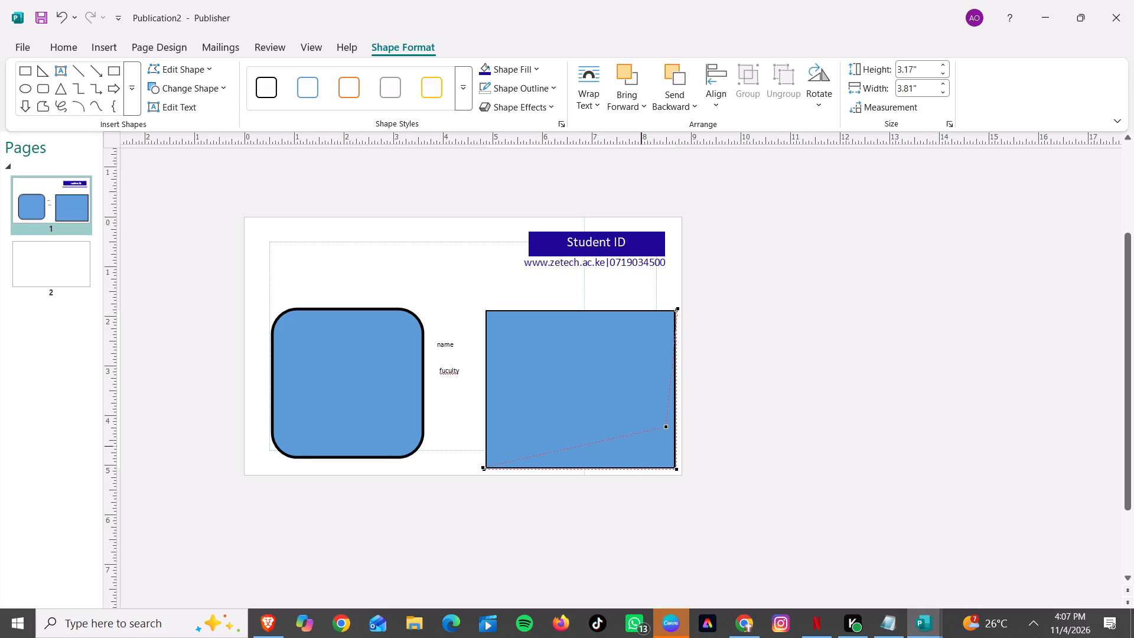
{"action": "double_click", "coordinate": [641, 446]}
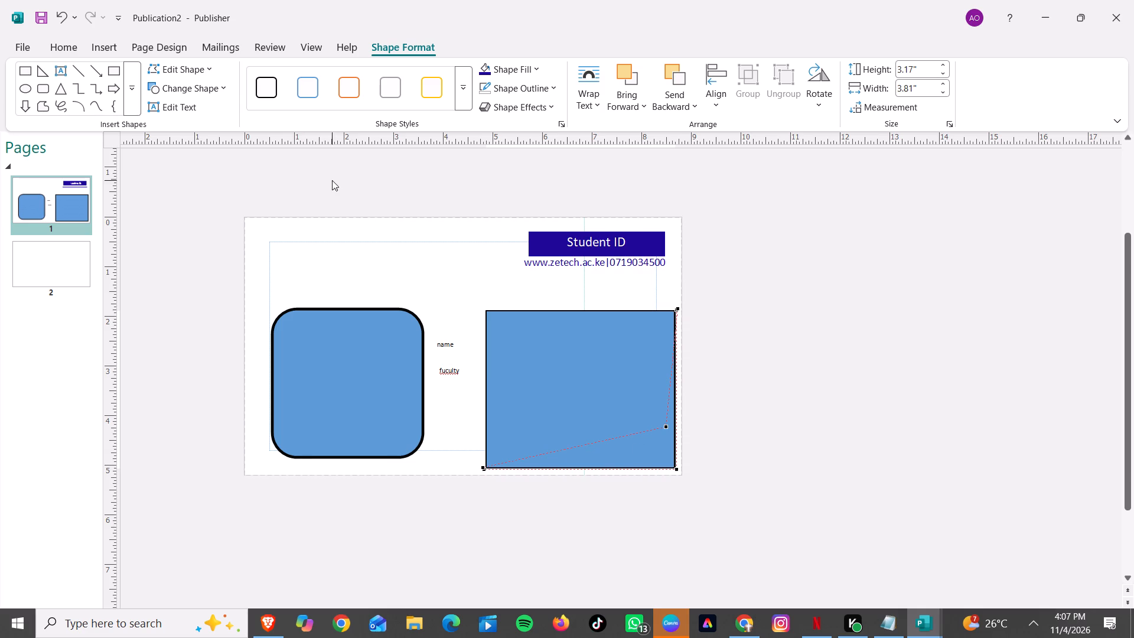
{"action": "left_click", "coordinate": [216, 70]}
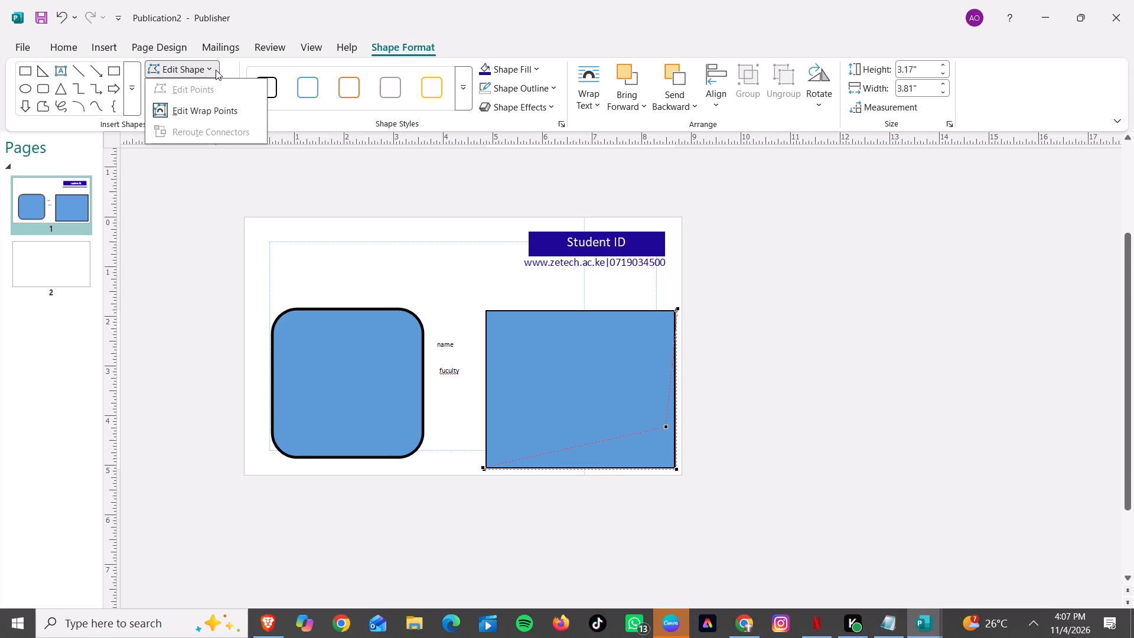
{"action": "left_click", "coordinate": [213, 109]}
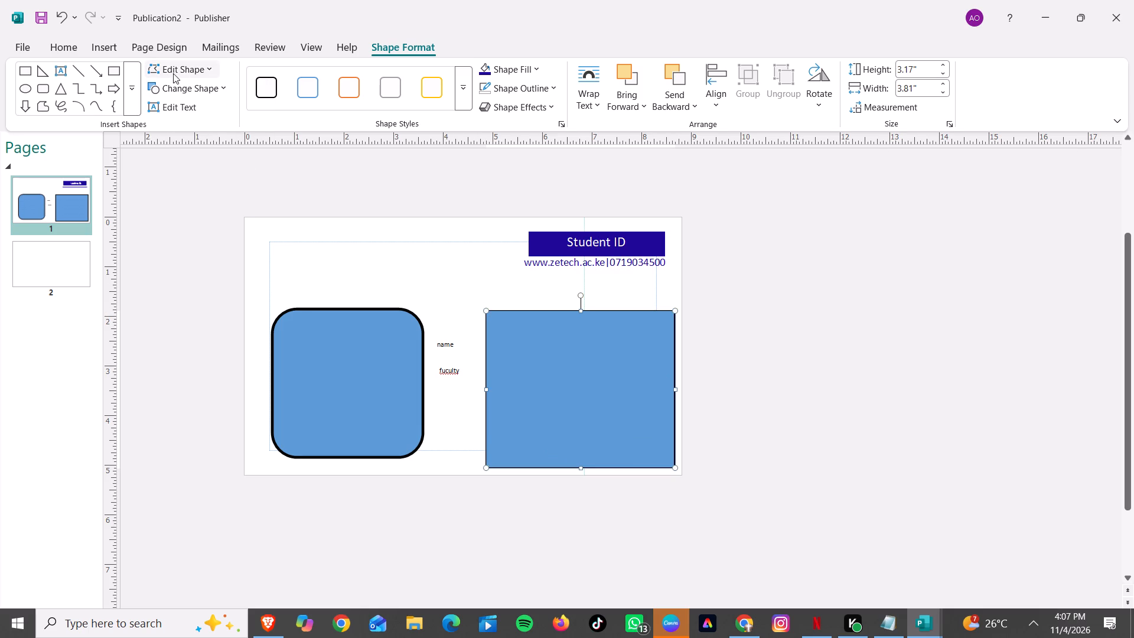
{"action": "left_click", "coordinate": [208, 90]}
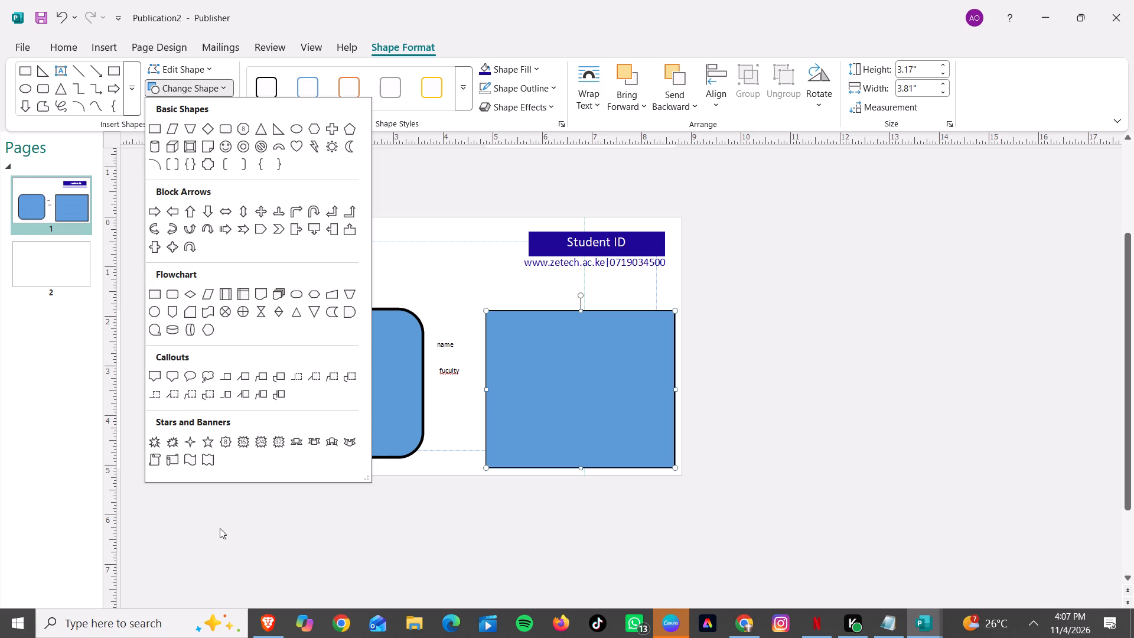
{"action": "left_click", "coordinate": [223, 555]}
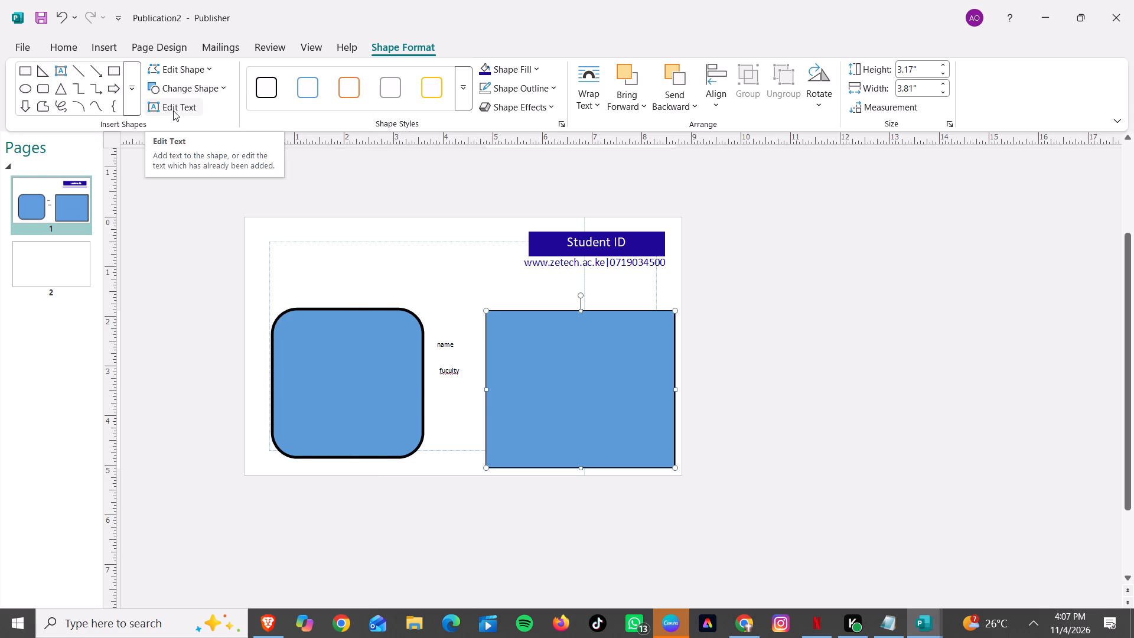
Reopen wrap point editing on the large blue rectangle and shift the rectangle upward by about 0.2 in.
{"action": "left_click", "coordinate": [179, 69]}
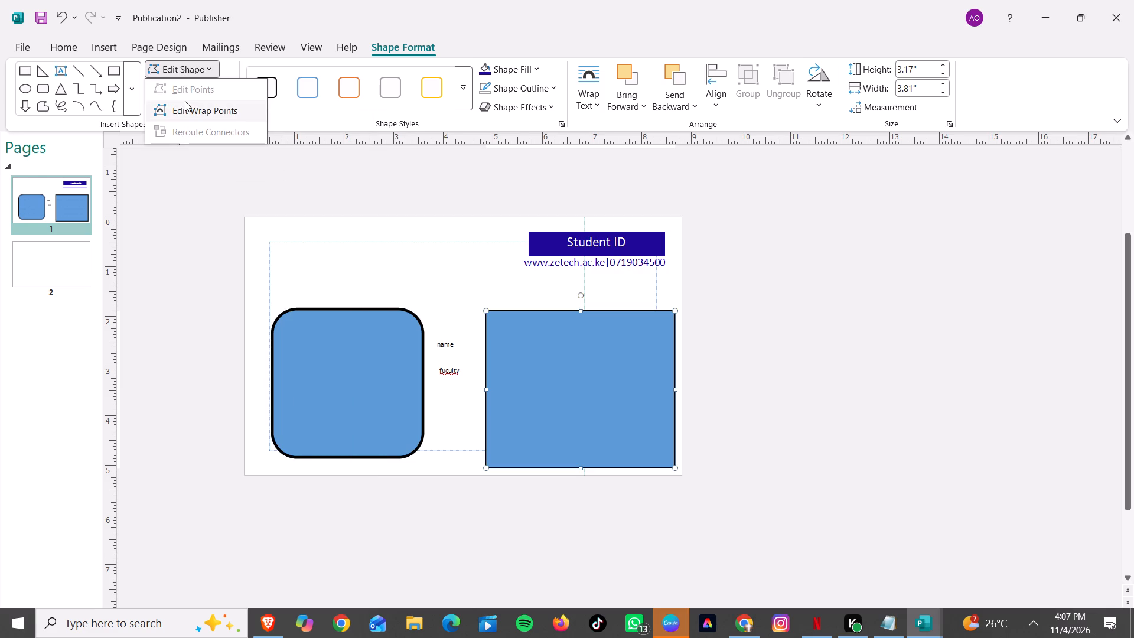
{"action": "left_click", "coordinate": [185, 101]}
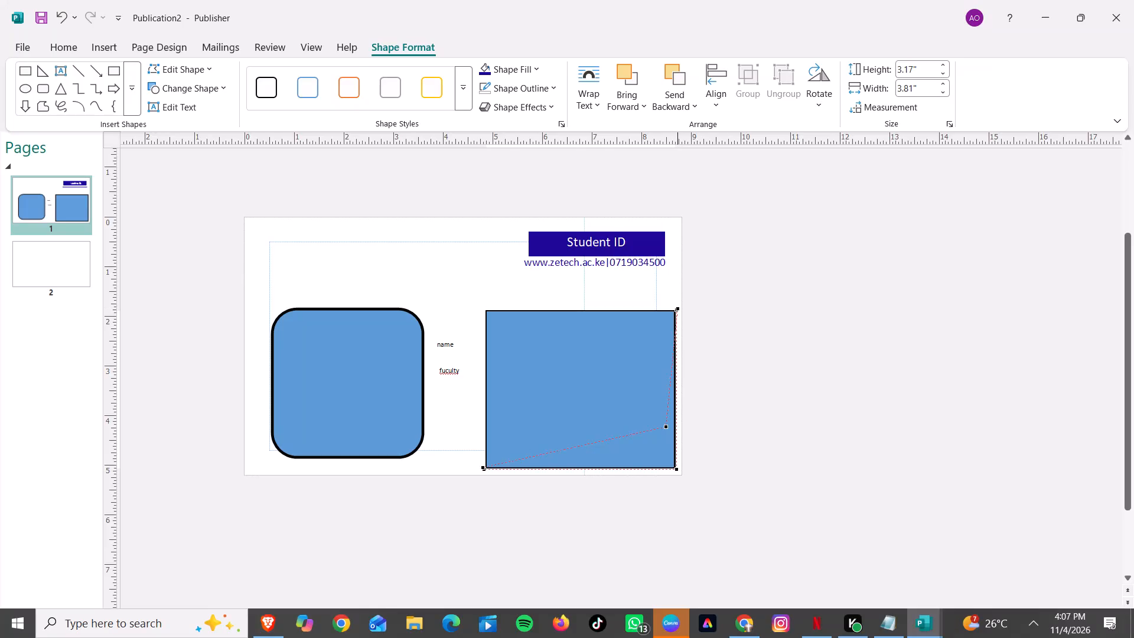
{"action": "left_click", "coordinate": [572, 447]}
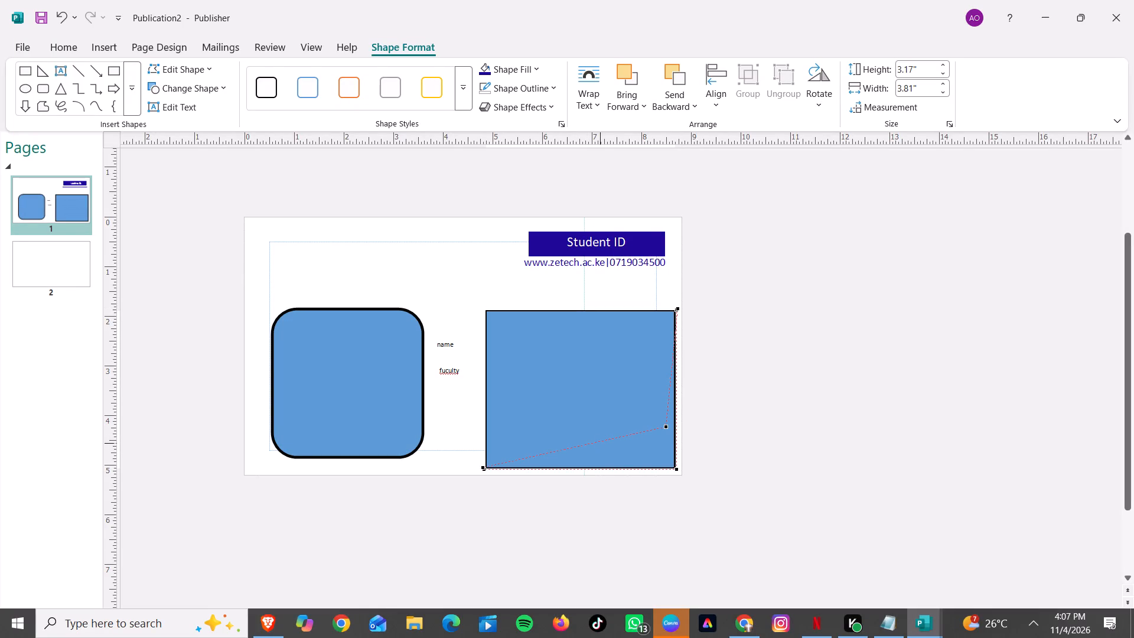
{"action": "left_click", "coordinate": [604, 444]}
{"action": "left_click_drag", "start_coordinate": [614, 460], "coordinate": [626, 463]}
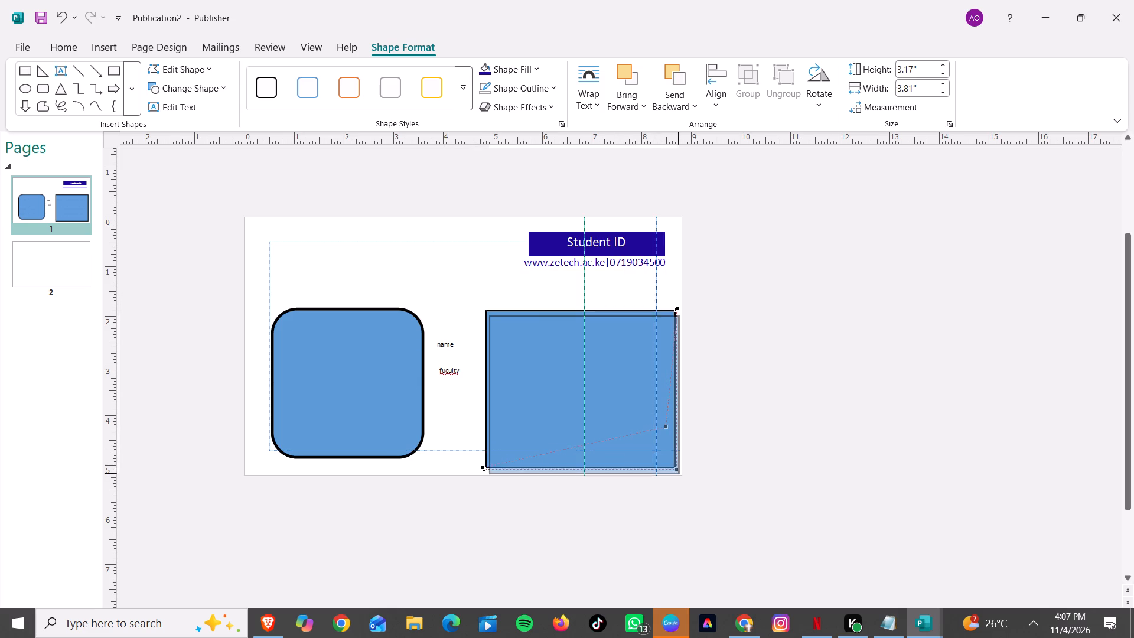
{"action": "left_click_drag", "start_coordinate": [626, 463], "coordinate": [614, 448]}
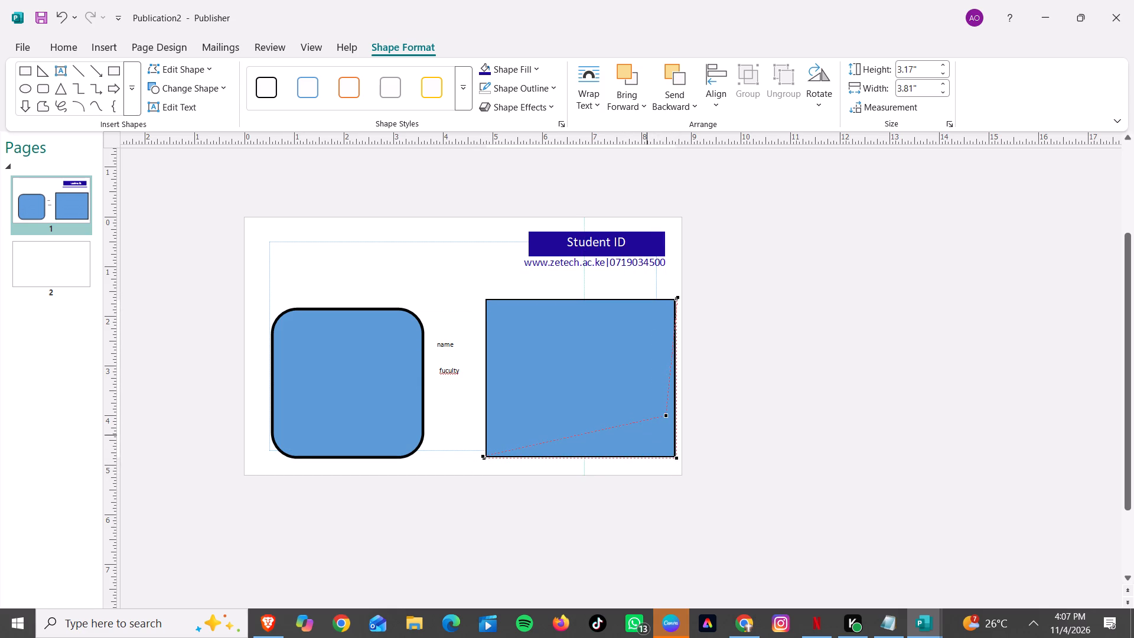
Pull the rectangle's inner wrap point away from its right edge to slightly below and right of its centre, and leave wrap point editing.
{"action": "left_click", "coordinate": [647, 435]}
{"action": "left_click_drag", "start_coordinate": [665, 415], "coordinate": [599, 381]}
{"action": "left_click", "coordinate": [628, 431]}
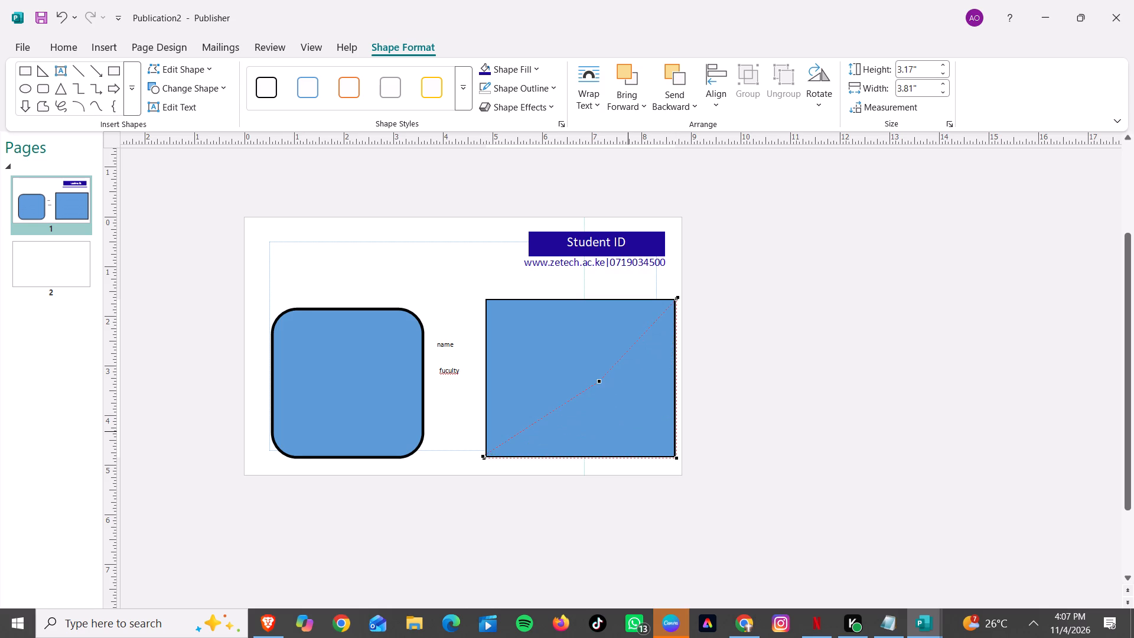
{"action": "left_click", "coordinate": [628, 431]}
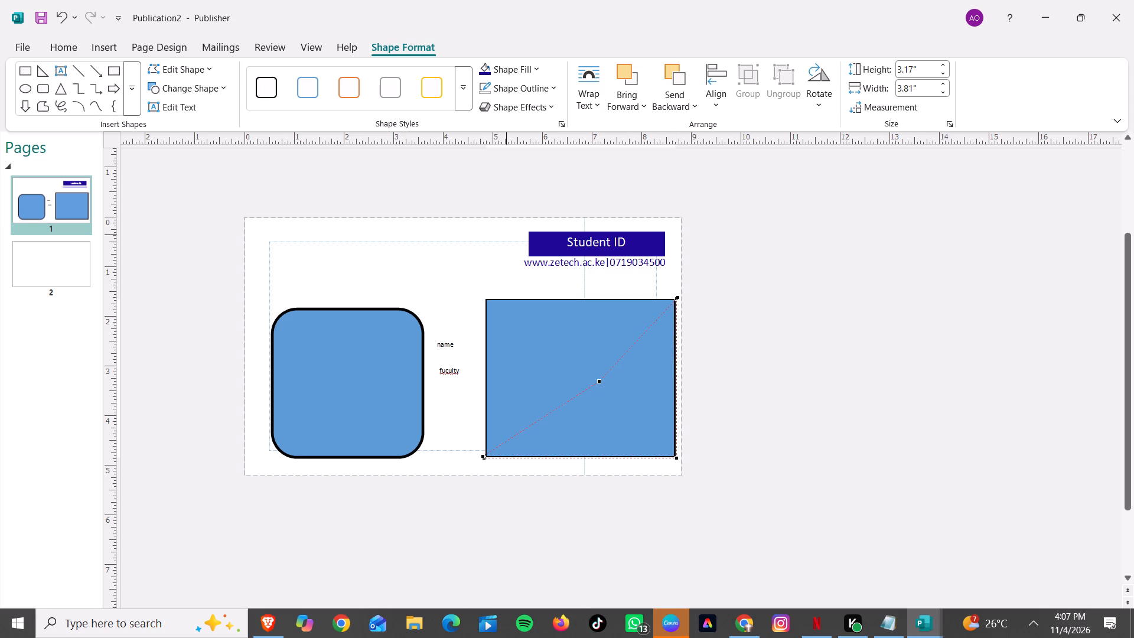
{"action": "left_click", "coordinate": [476, 263]}
{"action": "left_click", "coordinate": [527, 313]}
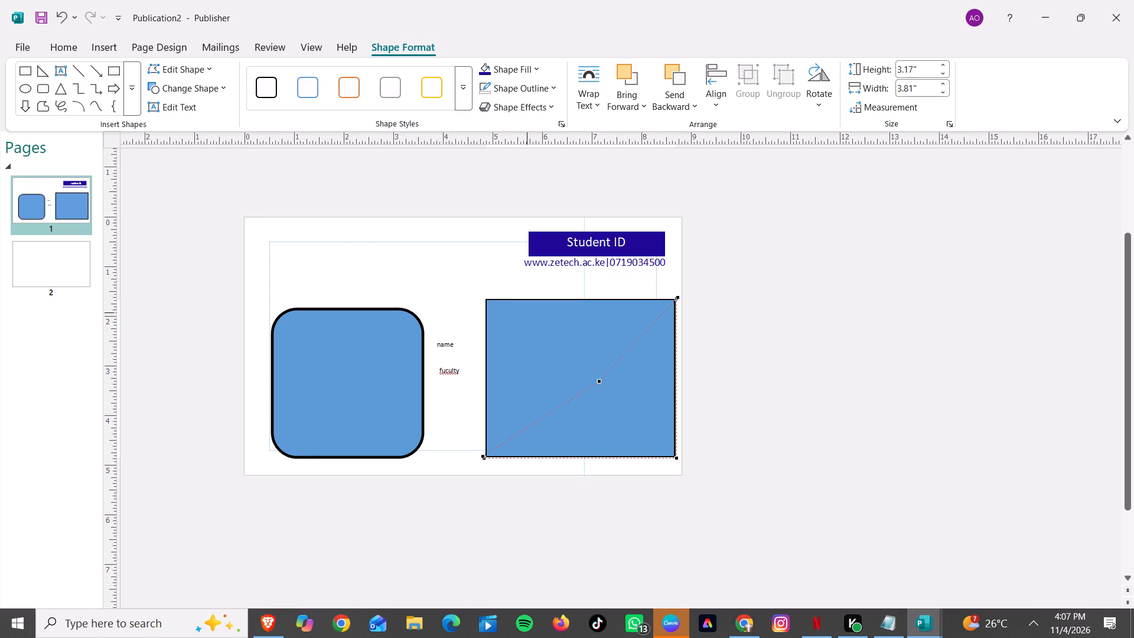
{"action": "left_click_drag", "start_coordinate": [598, 381], "coordinate": [612, 389]}
{"action": "left_click_drag", "start_coordinate": [612, 389], "coordinate": [620, 408]}
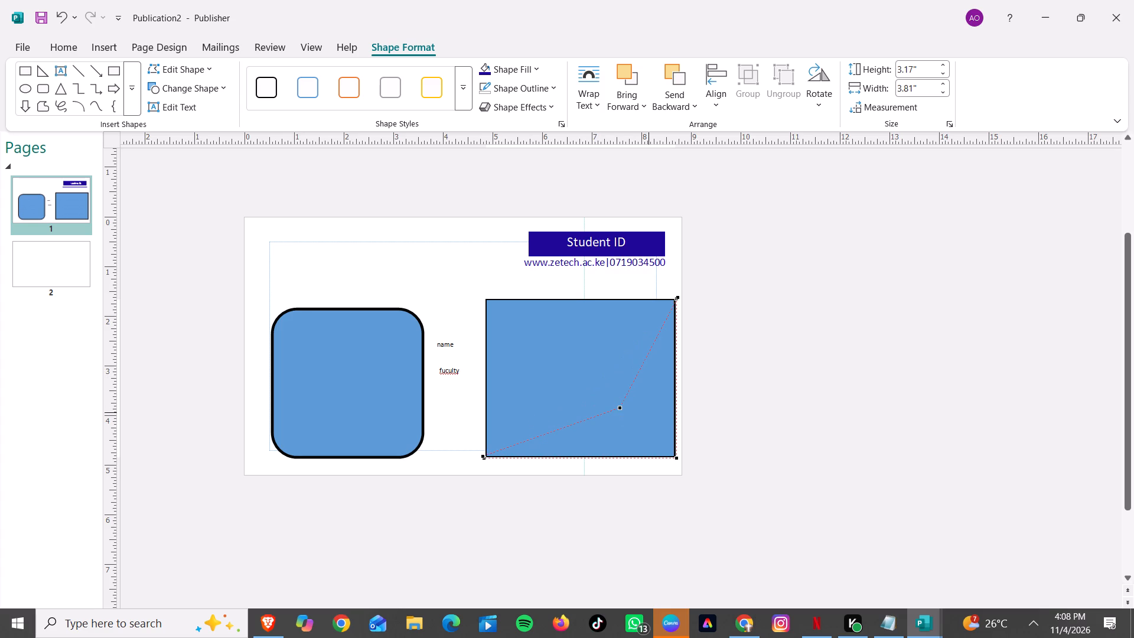
{"action": "right_click", "coordinate": [612, 399]}
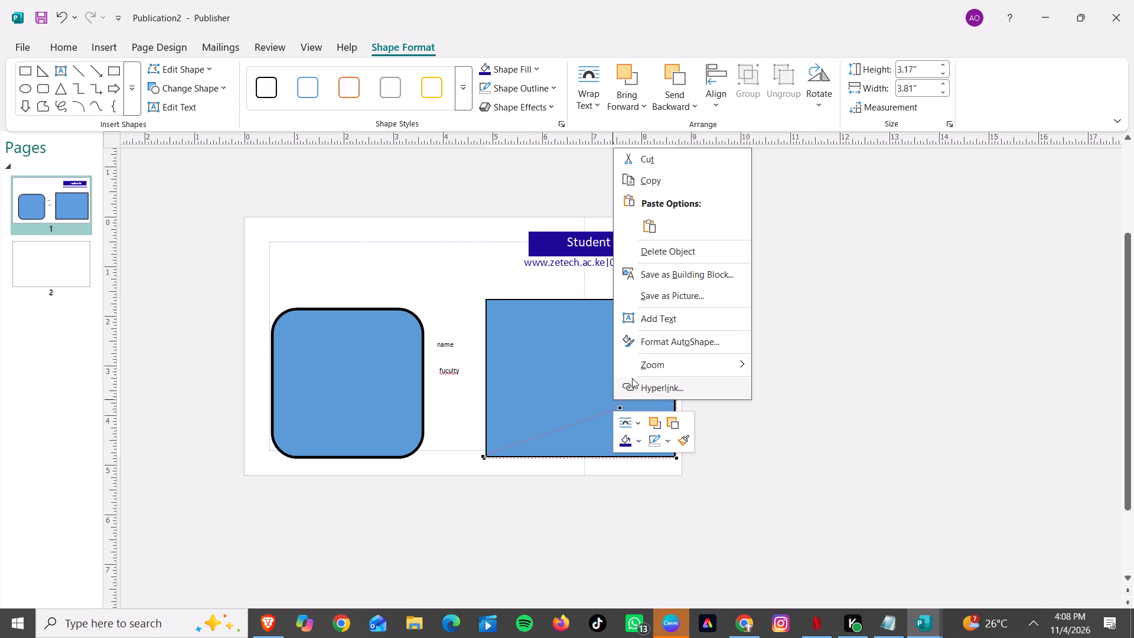
{"action": "left_click", "coordinate": [516, 170]}
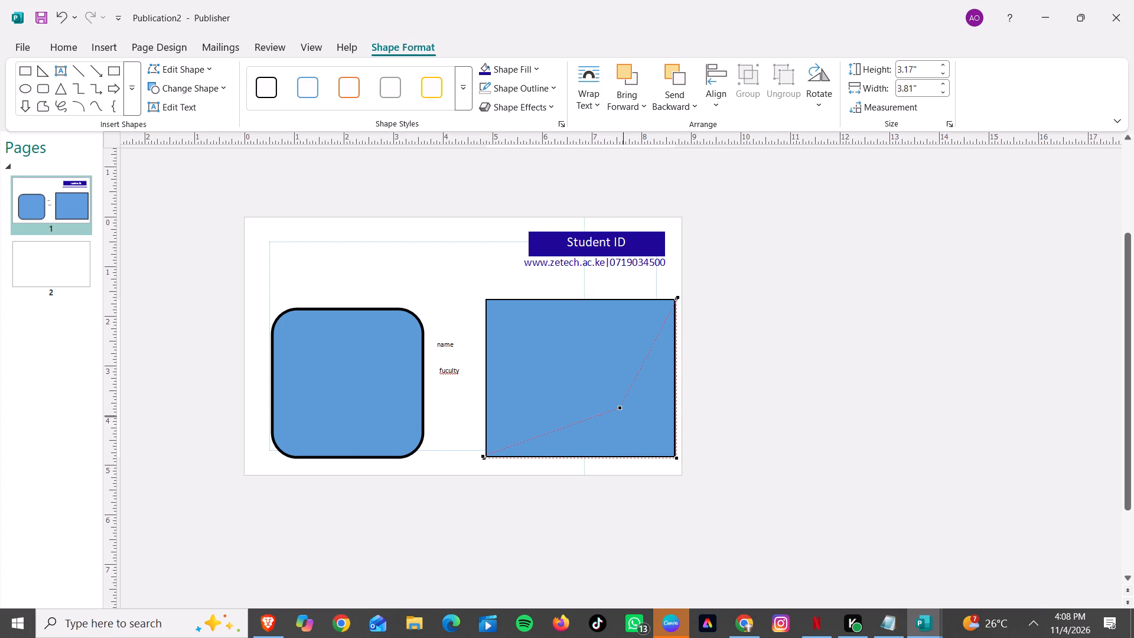
{"action": "left_click", "coordinate": [555, 366]}
{"action": "left_click", "coordinate": [432, 275]}
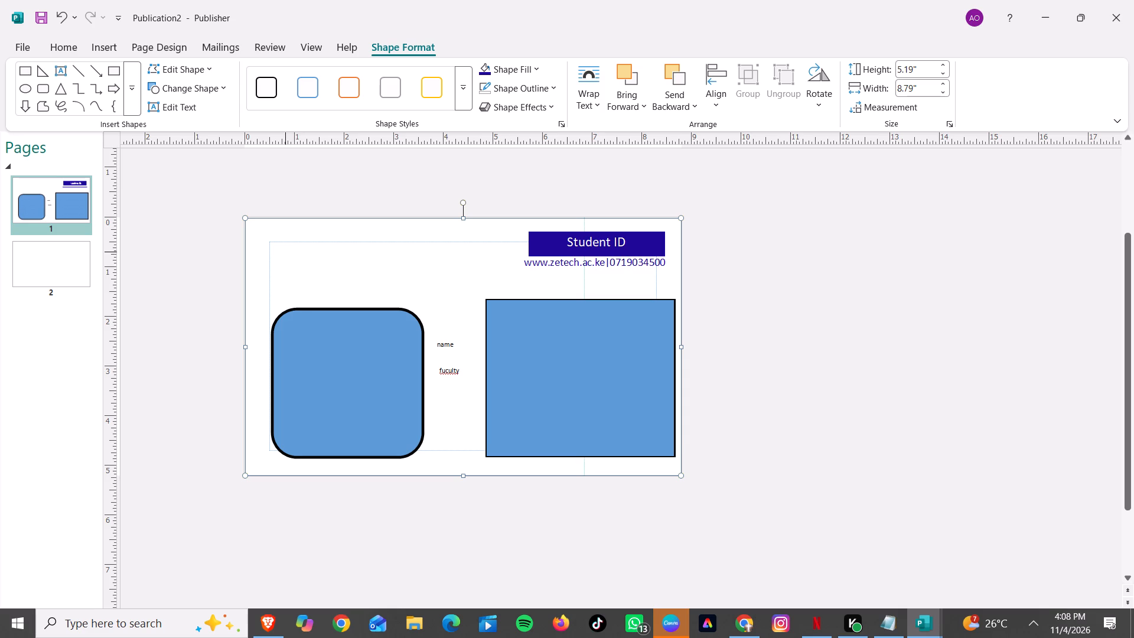
Set the rounded rectangle's width to 3 in and its horizontal position to 0.5 in using its measurements.
{"action": "left_click", "coordinate": [322, 337]}
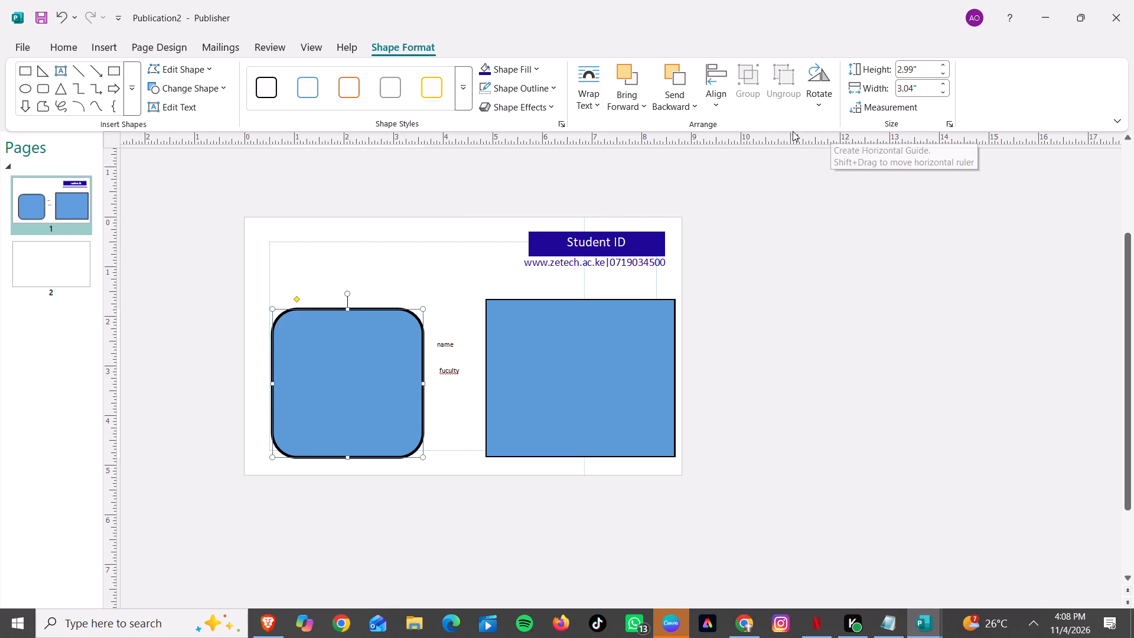
{"action": "left_click", "coordinate": [719, 97]}
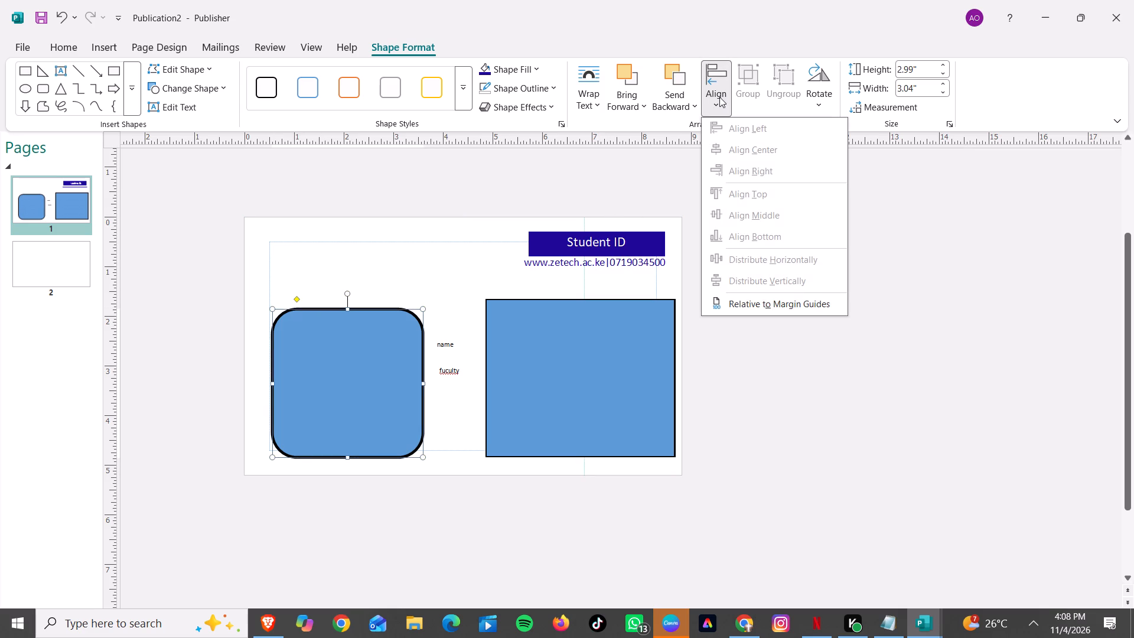
{"action": "left_click", "coordinate": [963, 235]}
{"action": "left_click", "coordinate": [882, 110]}
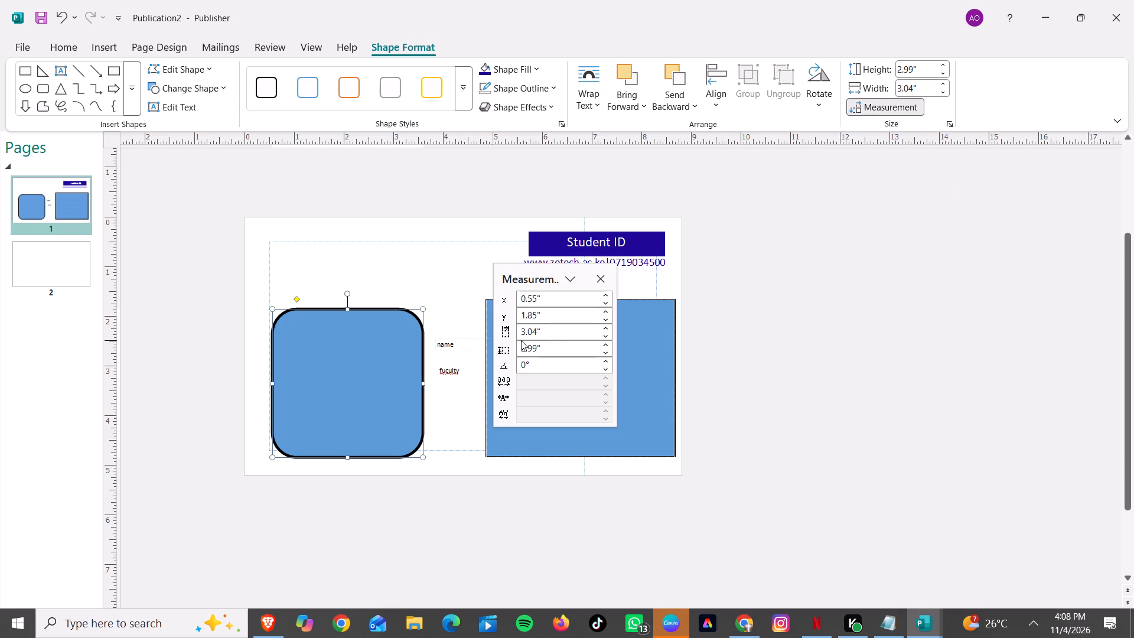
{"action": "left_click", "coordinate": [602, 331]}
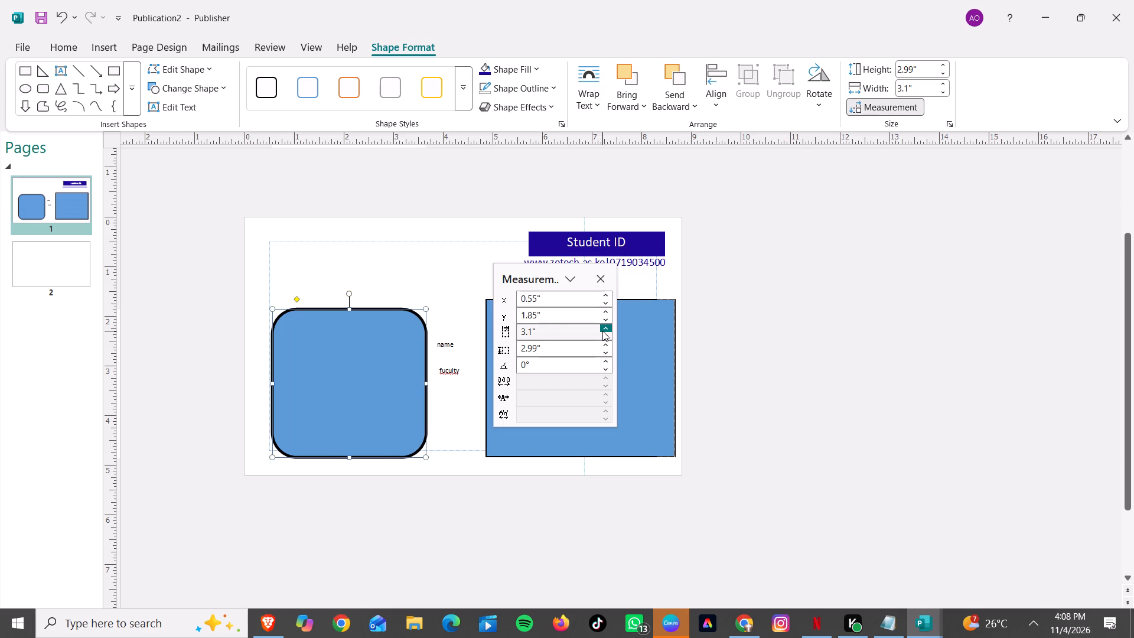
{"action": "left_click", "coordinate": [602, 338]}
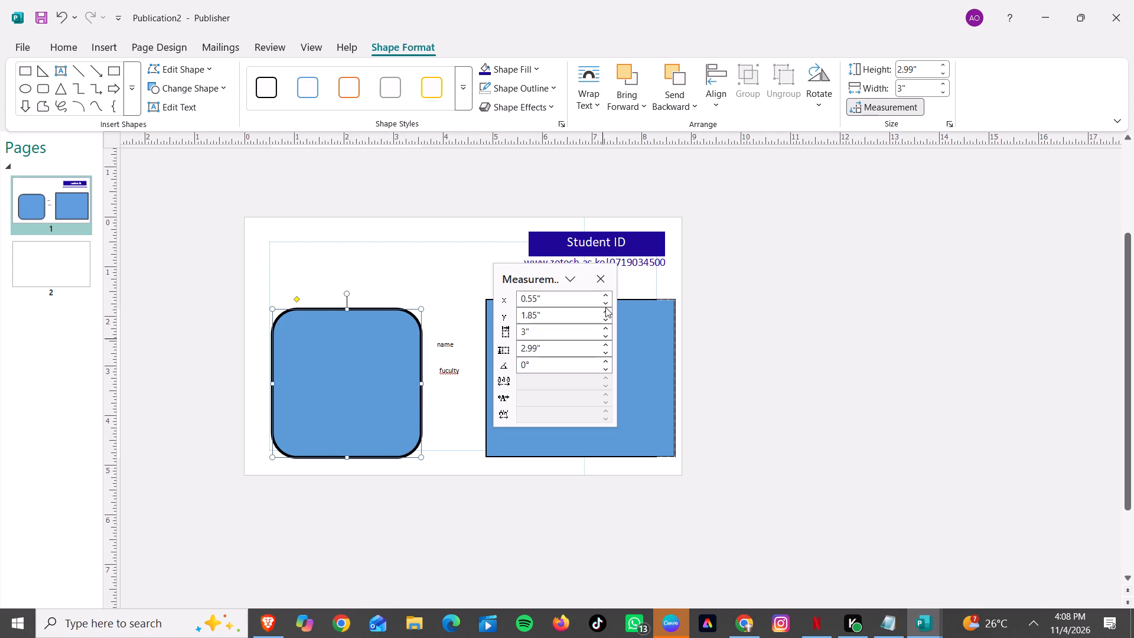
{"action": "left_click", "coordinate": [605, 307]}
{"action": "left_click", "coordinate": [605, 307]}
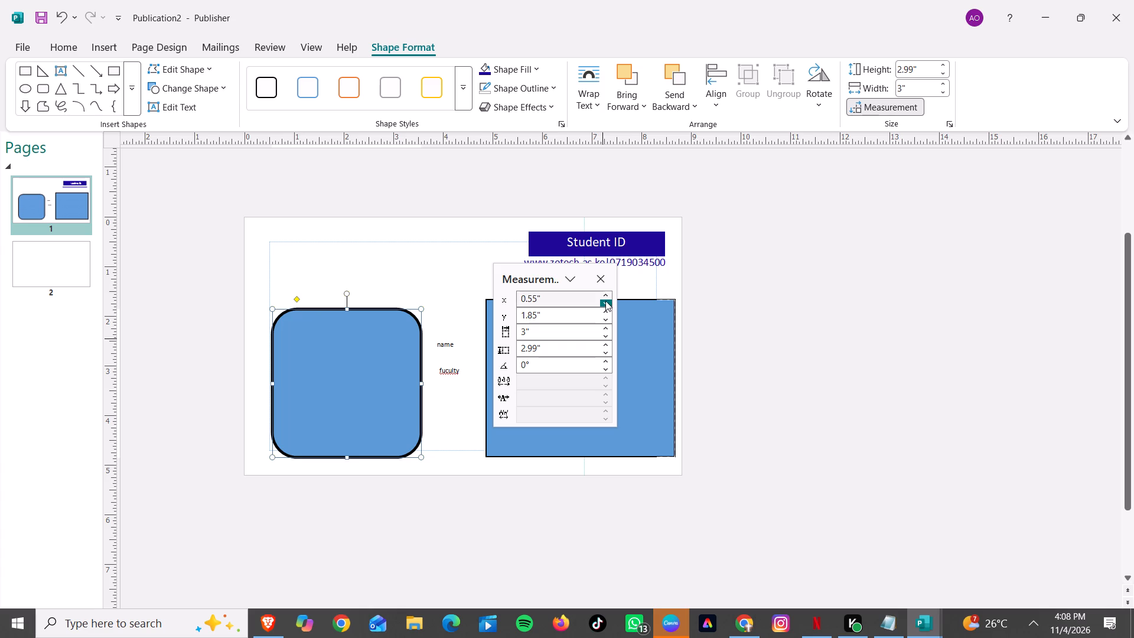
{"action": "left_click", "coordinate": [605, 301]}
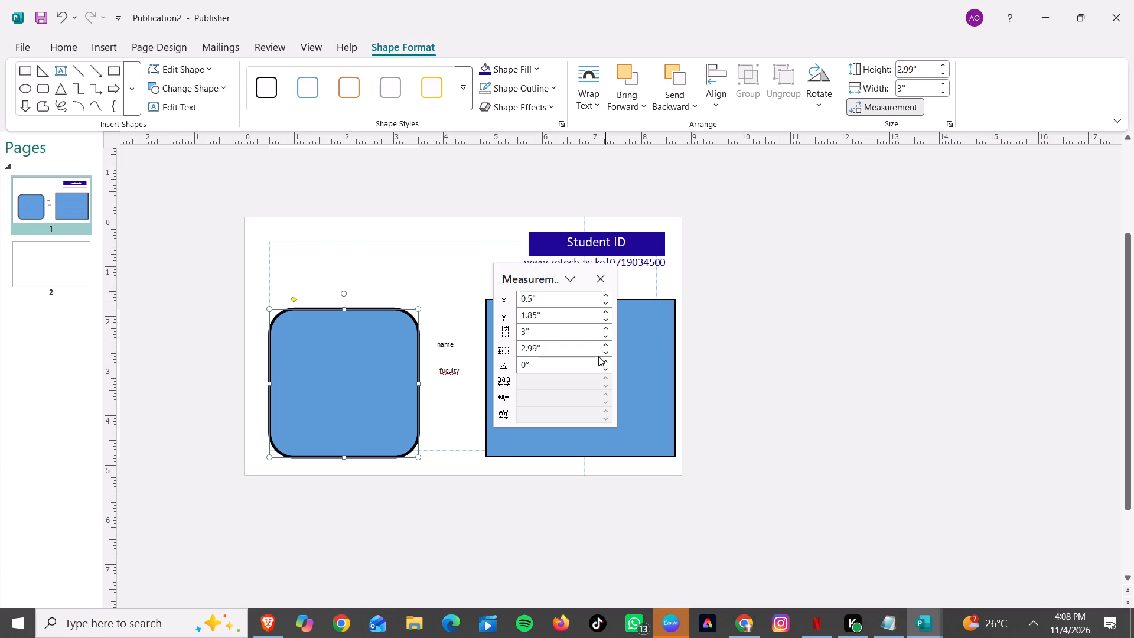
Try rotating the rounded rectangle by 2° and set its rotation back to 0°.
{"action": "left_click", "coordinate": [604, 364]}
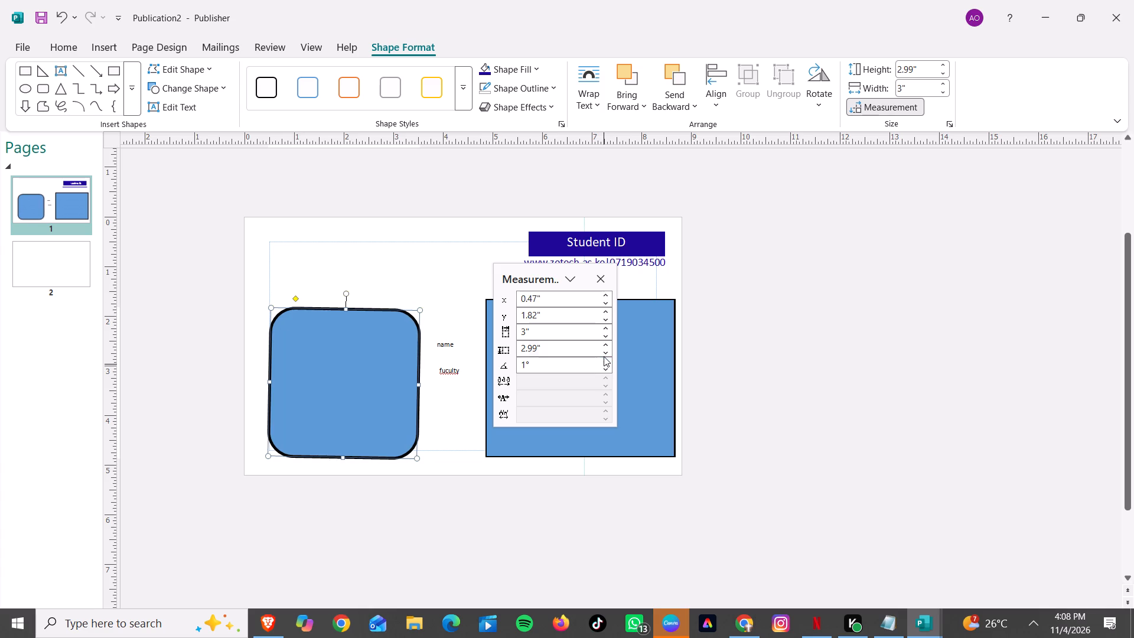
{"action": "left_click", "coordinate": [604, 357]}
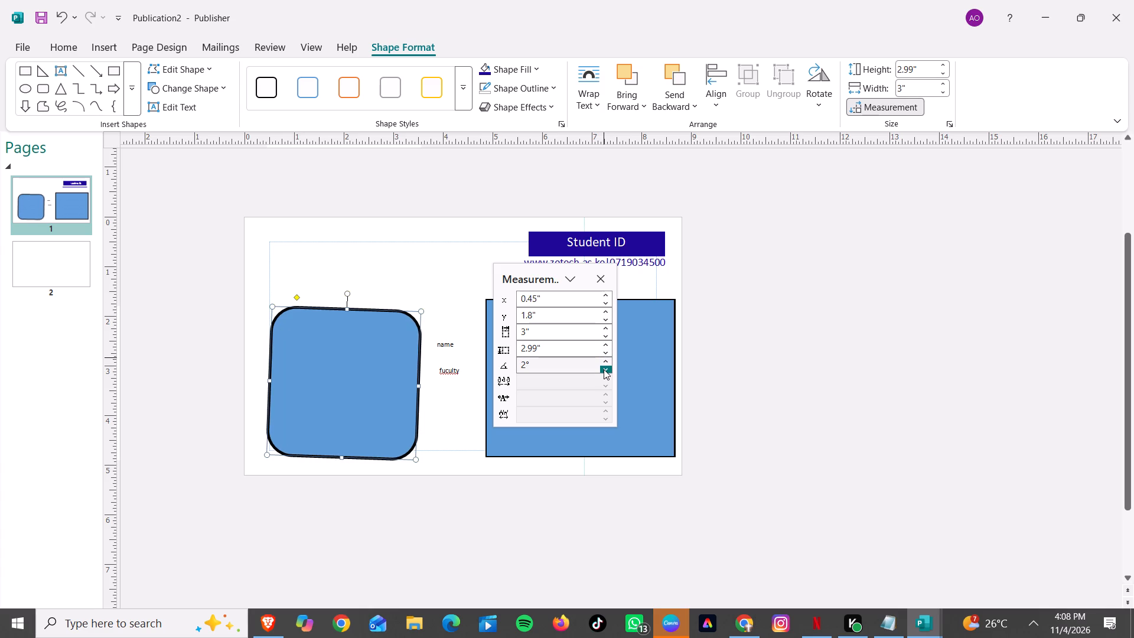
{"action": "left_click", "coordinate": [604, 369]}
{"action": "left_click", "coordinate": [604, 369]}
Set the rounded rectangle's height to 2.9 in.
{"action": "left_click", "coordinate": [607, 350]}
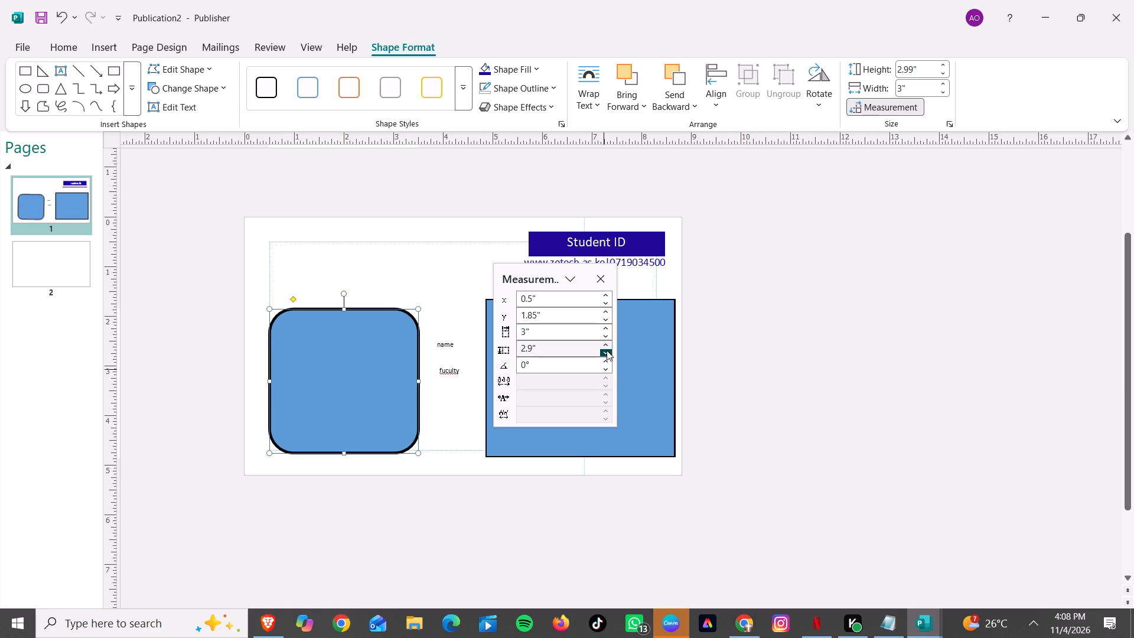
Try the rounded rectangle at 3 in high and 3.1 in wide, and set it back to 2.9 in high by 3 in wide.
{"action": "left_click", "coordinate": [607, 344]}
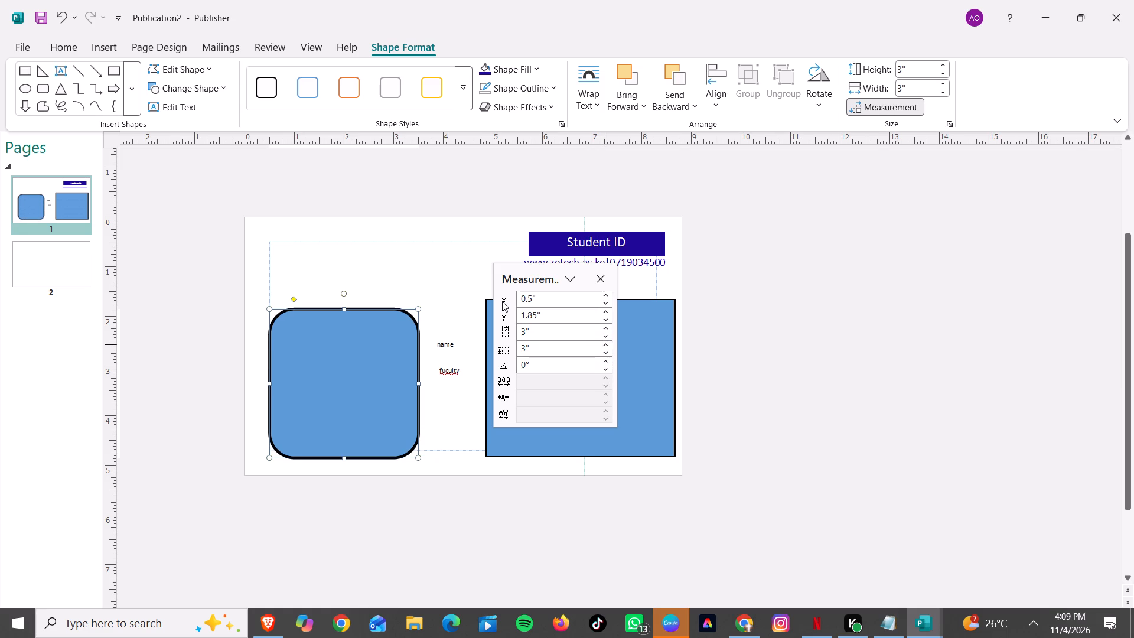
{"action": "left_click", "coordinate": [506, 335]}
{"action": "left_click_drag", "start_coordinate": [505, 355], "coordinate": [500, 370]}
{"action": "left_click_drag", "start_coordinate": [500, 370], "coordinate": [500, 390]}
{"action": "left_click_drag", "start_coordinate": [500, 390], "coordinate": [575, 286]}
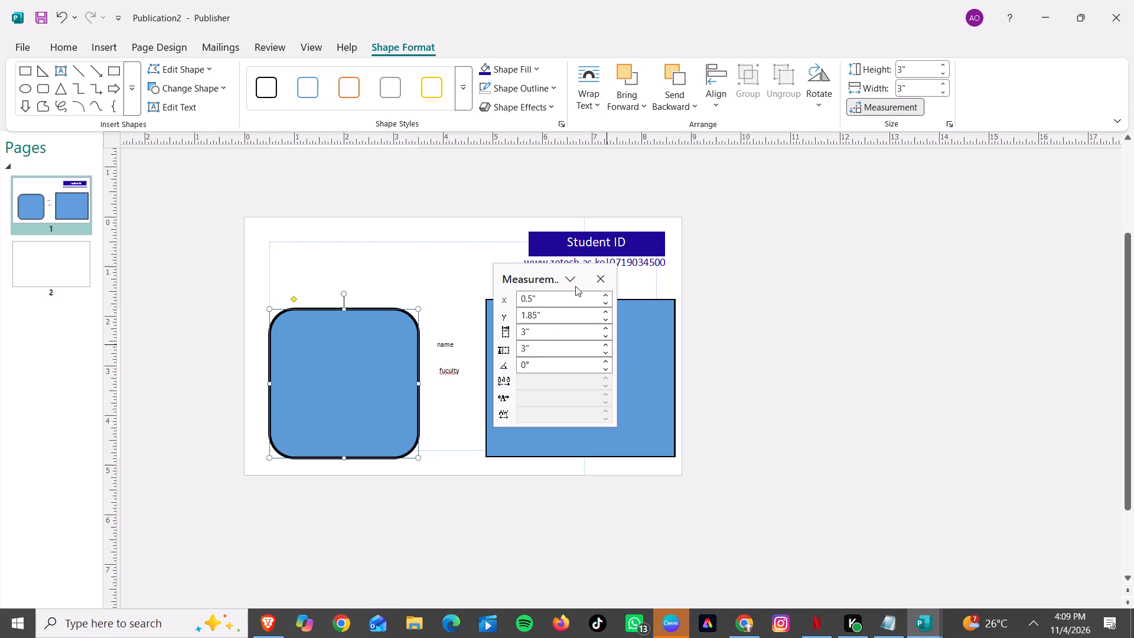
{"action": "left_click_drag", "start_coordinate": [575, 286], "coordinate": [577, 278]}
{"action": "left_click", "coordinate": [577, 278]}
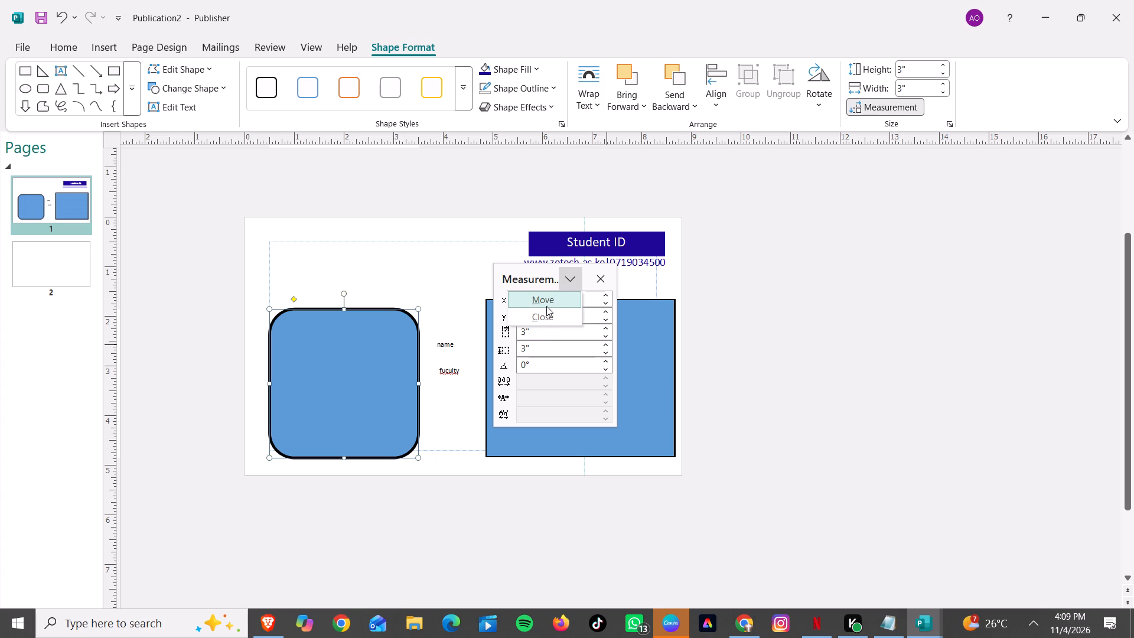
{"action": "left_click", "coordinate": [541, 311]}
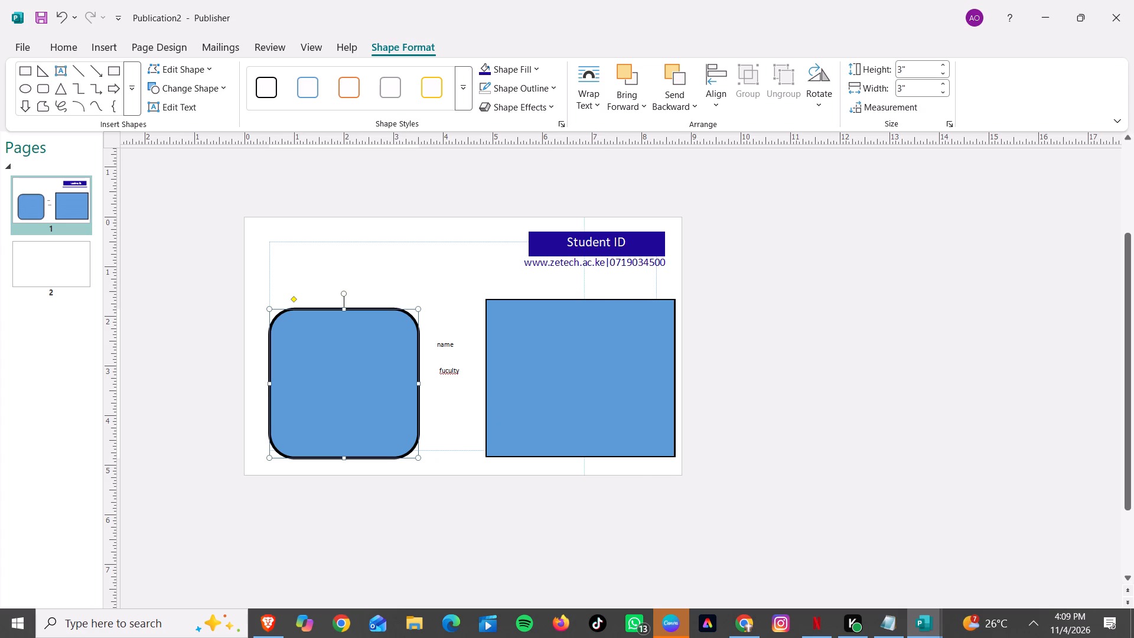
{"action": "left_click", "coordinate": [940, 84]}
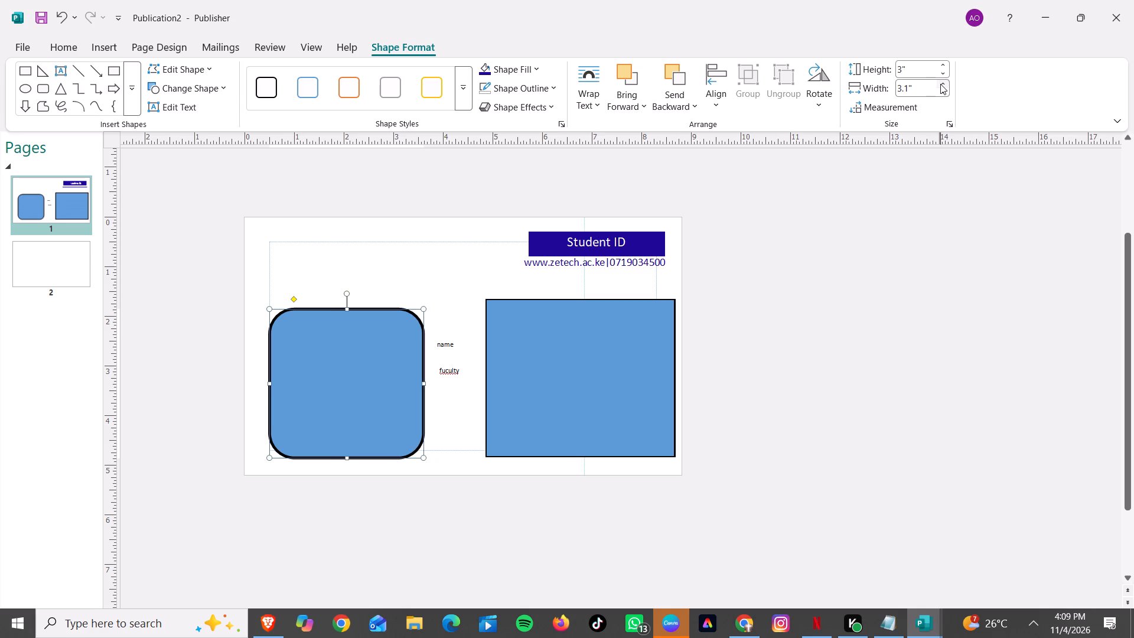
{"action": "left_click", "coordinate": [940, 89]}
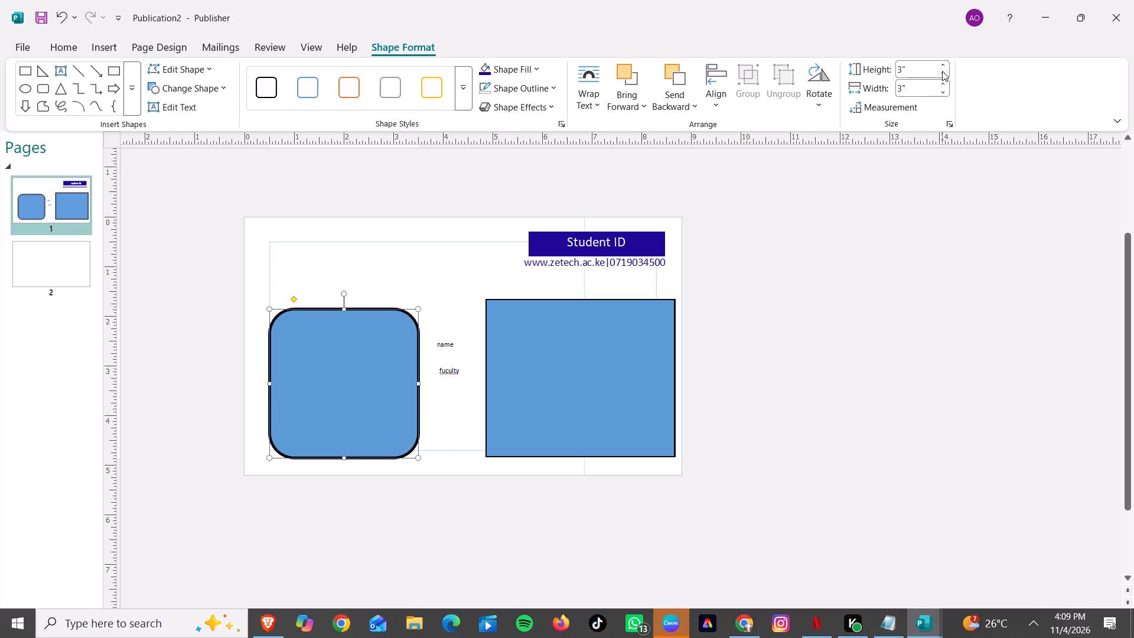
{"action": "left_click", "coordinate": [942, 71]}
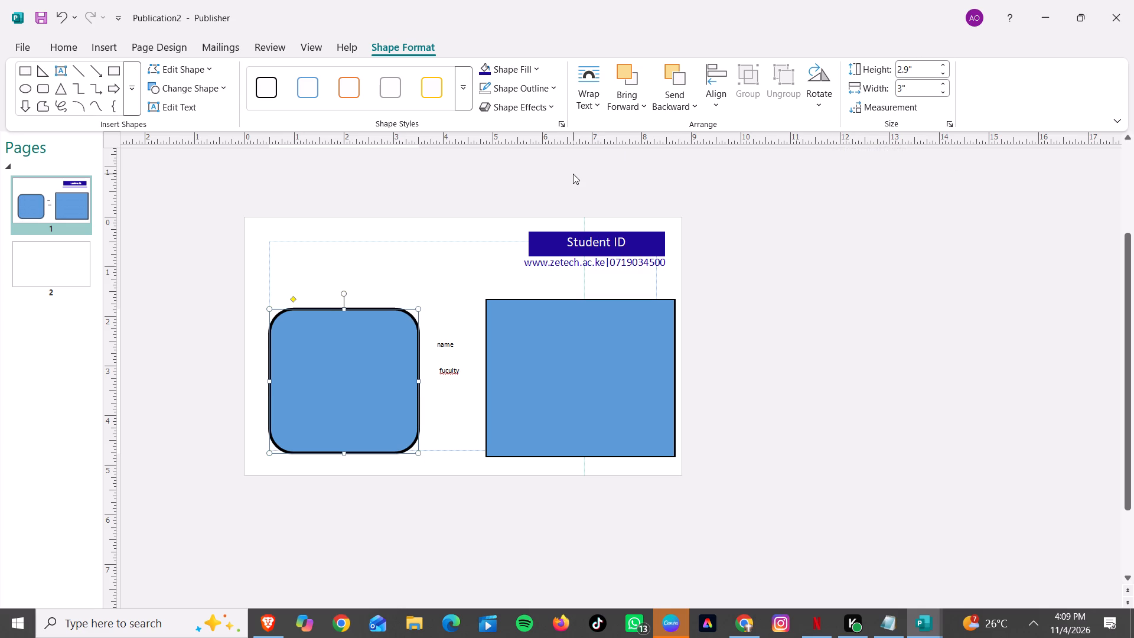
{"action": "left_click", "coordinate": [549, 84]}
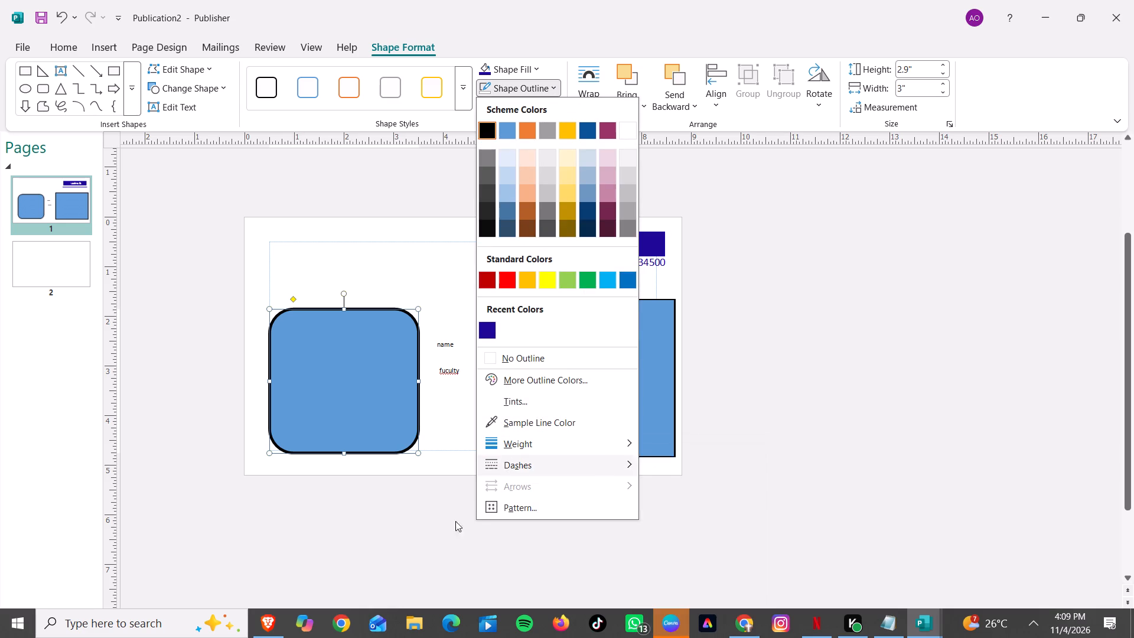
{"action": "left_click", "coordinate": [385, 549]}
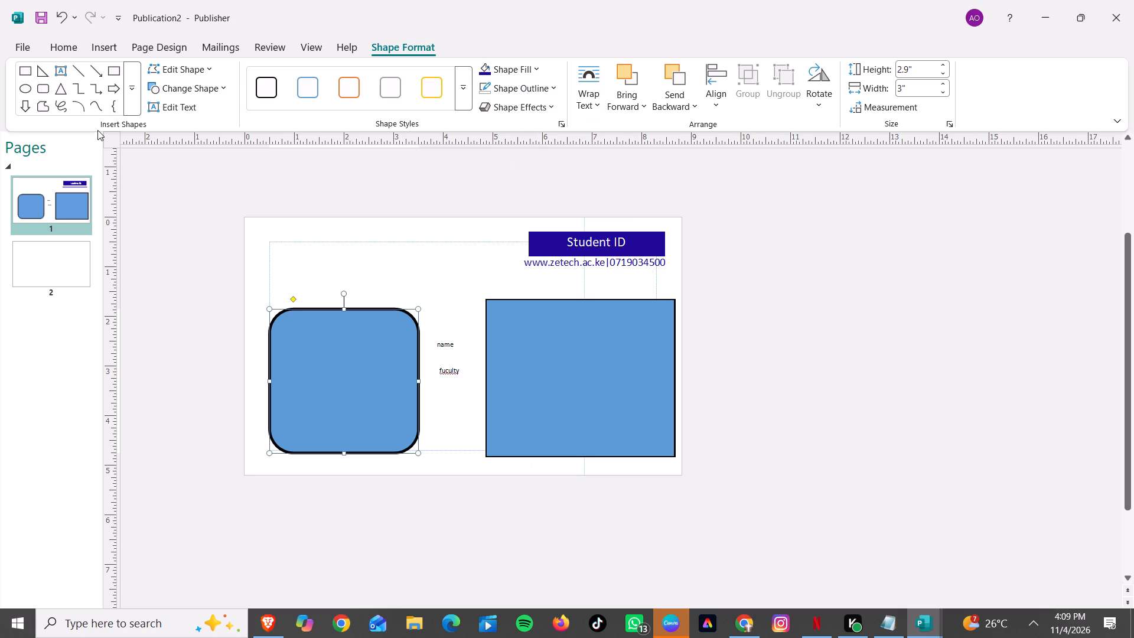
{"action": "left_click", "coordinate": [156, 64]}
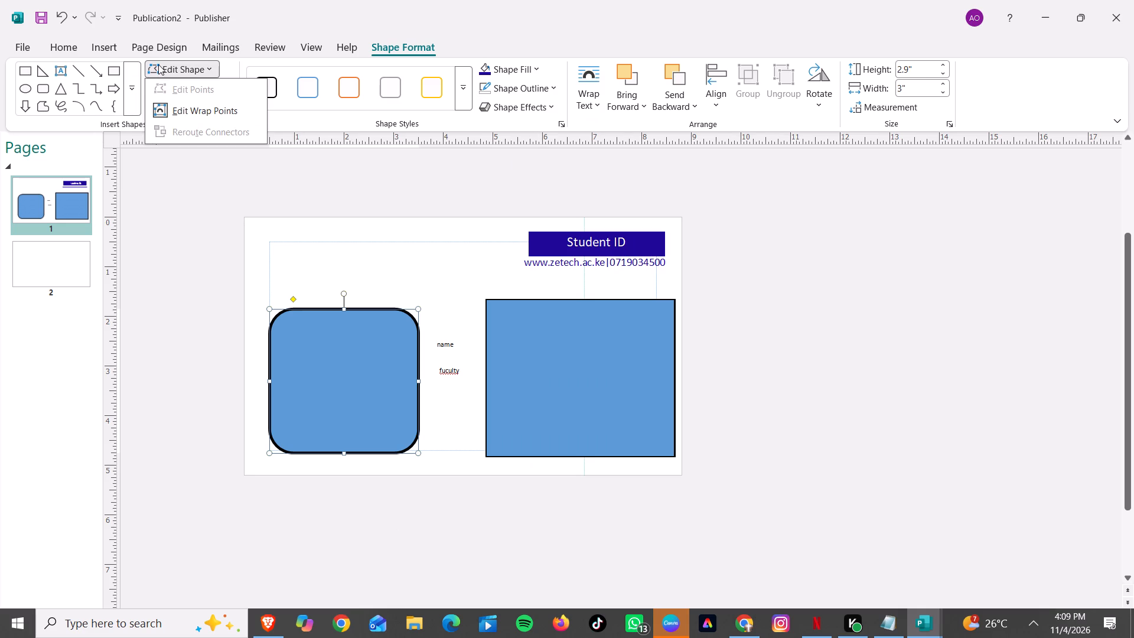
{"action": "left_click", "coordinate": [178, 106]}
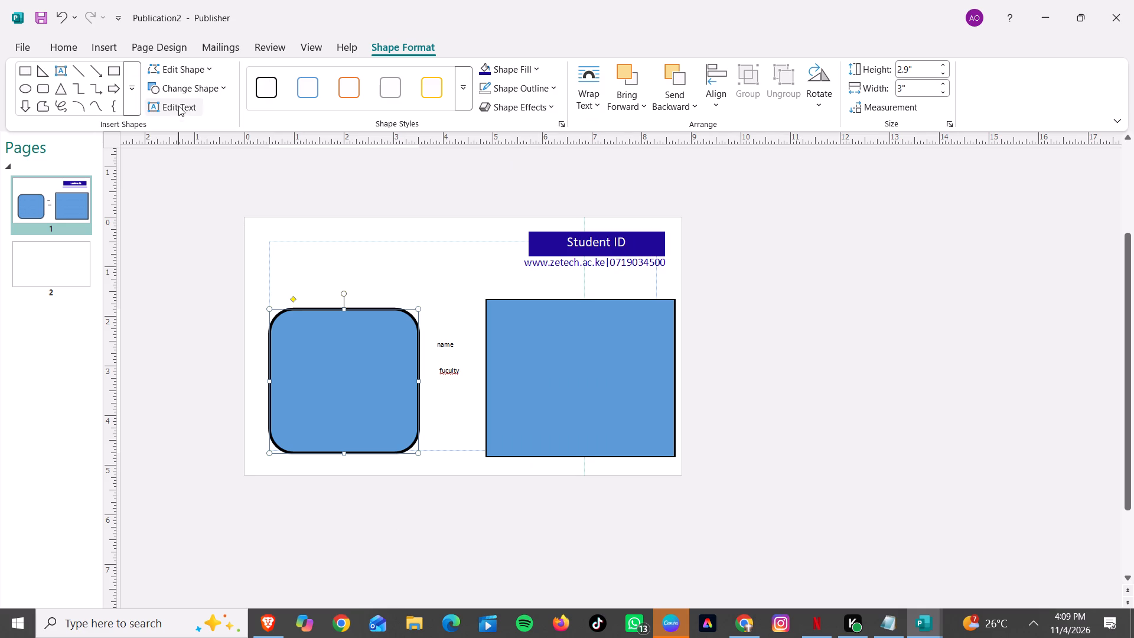
Move the rounded rectangle slightly down on the card, keeping its left edge on the margin guide.
{"action": "left_click", "coordinate": [270, 321]}
{"action": "left_click", "coordinate": [282, 311]}
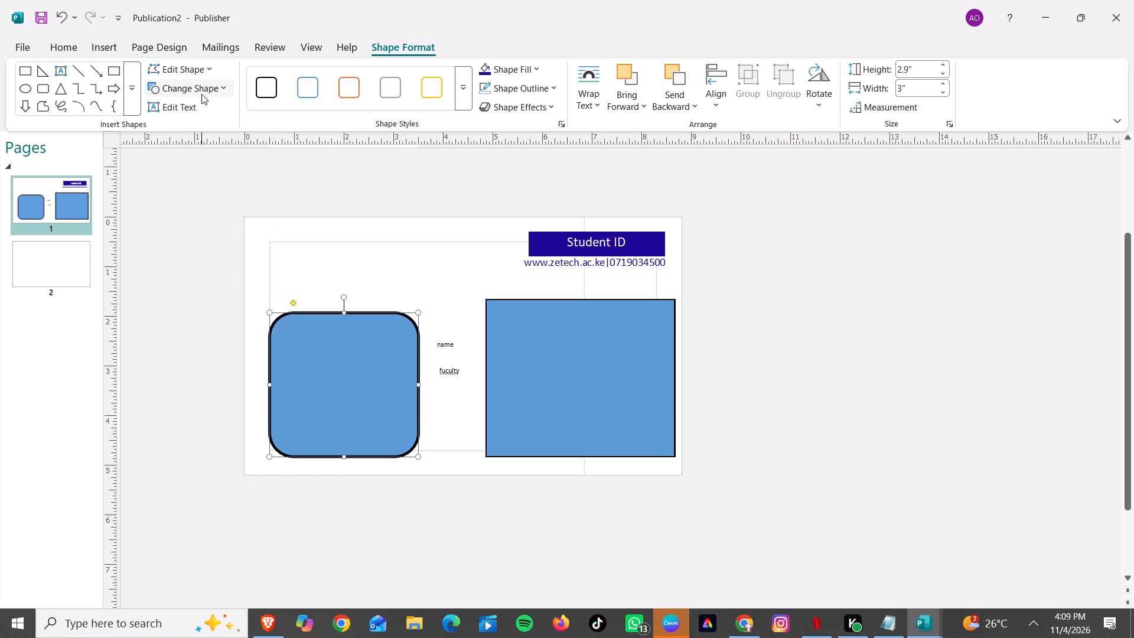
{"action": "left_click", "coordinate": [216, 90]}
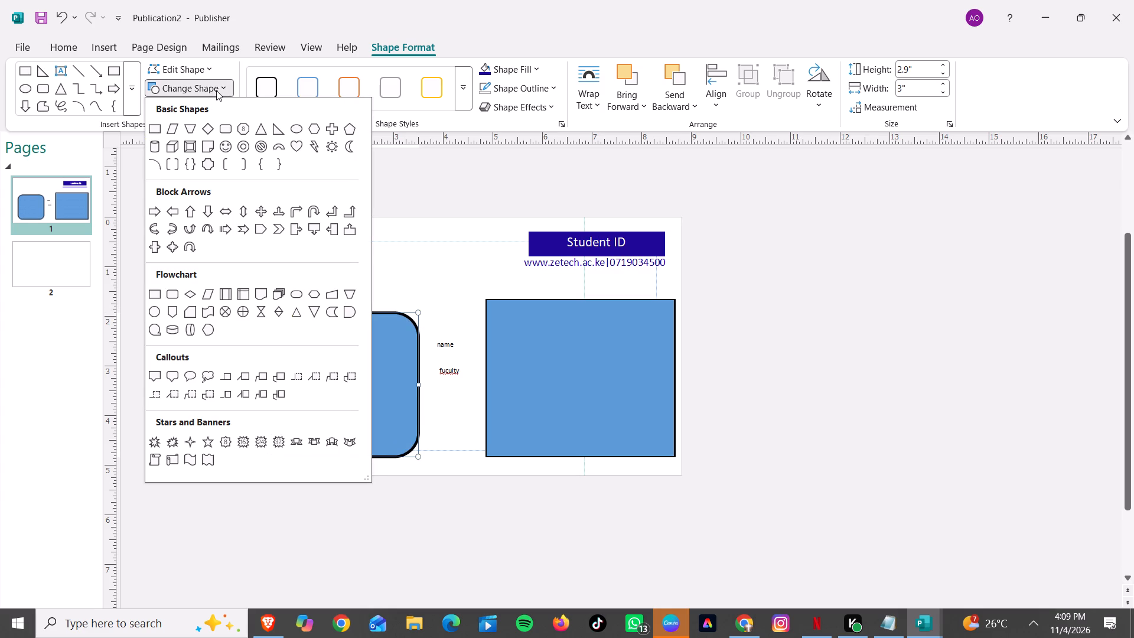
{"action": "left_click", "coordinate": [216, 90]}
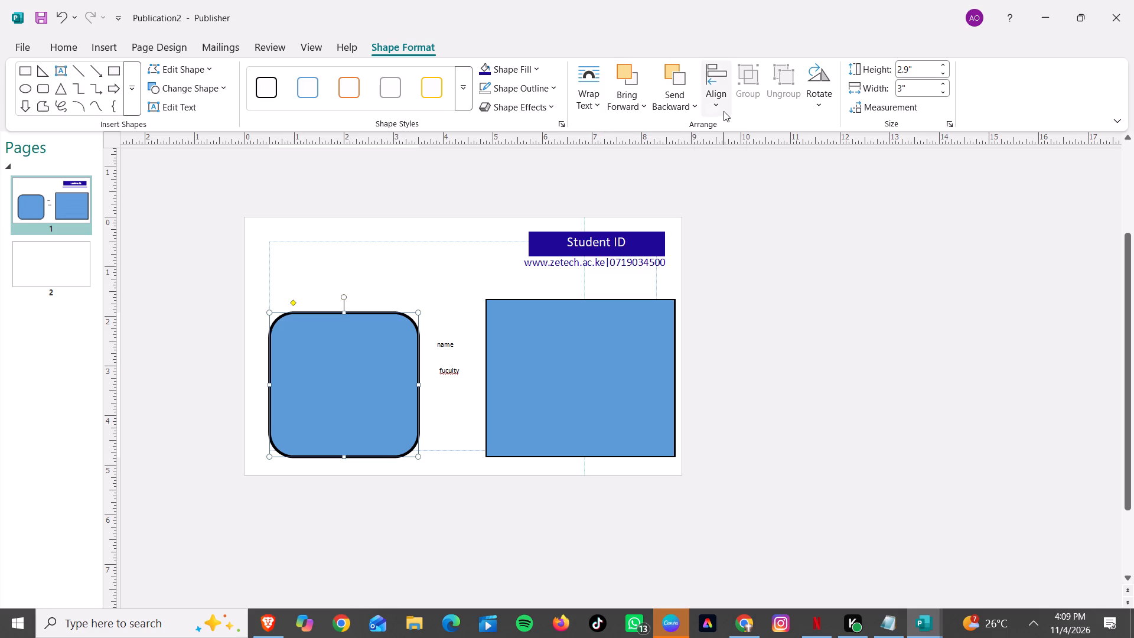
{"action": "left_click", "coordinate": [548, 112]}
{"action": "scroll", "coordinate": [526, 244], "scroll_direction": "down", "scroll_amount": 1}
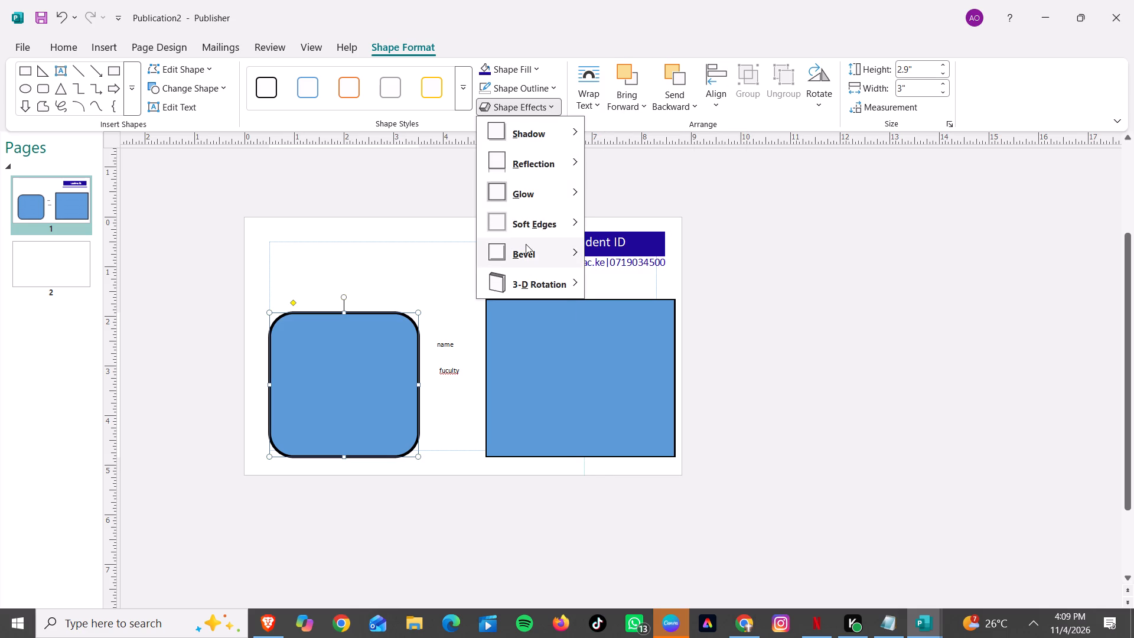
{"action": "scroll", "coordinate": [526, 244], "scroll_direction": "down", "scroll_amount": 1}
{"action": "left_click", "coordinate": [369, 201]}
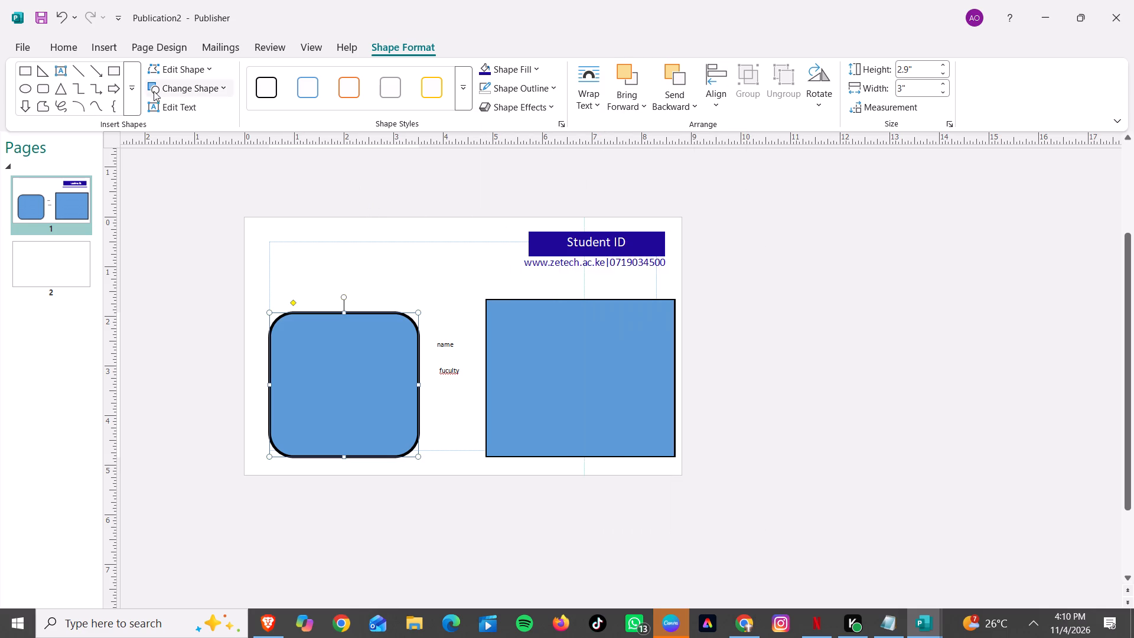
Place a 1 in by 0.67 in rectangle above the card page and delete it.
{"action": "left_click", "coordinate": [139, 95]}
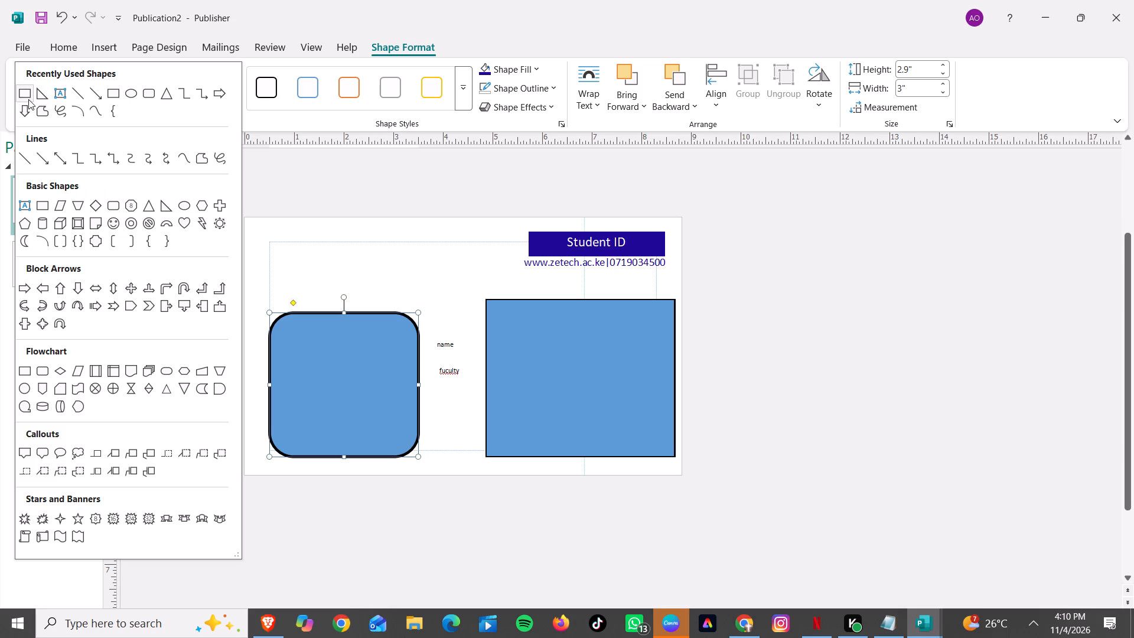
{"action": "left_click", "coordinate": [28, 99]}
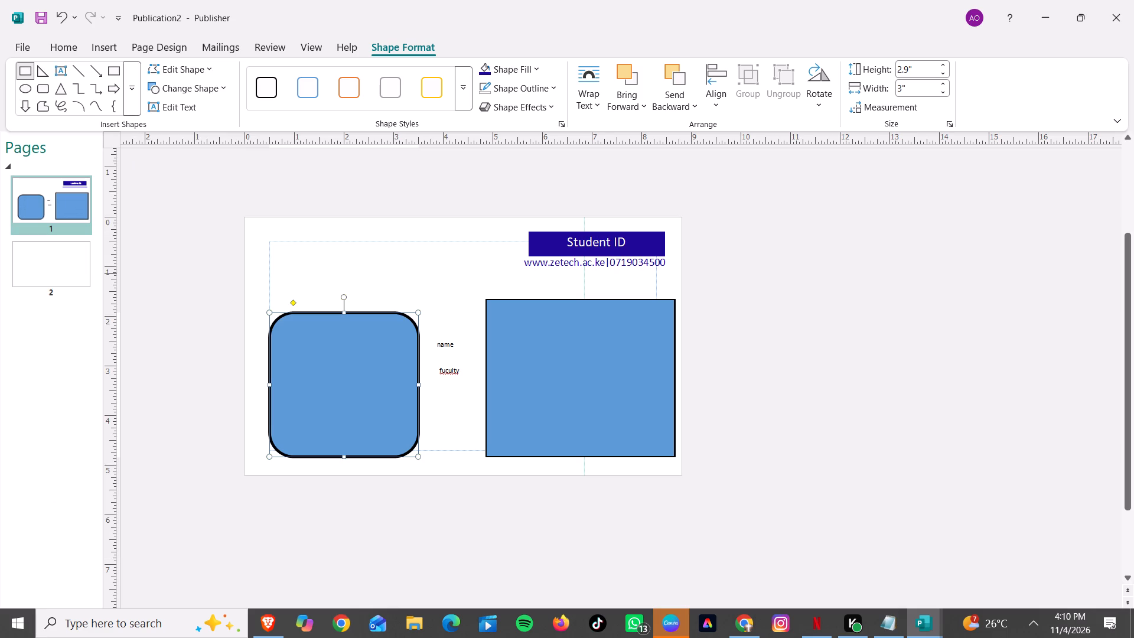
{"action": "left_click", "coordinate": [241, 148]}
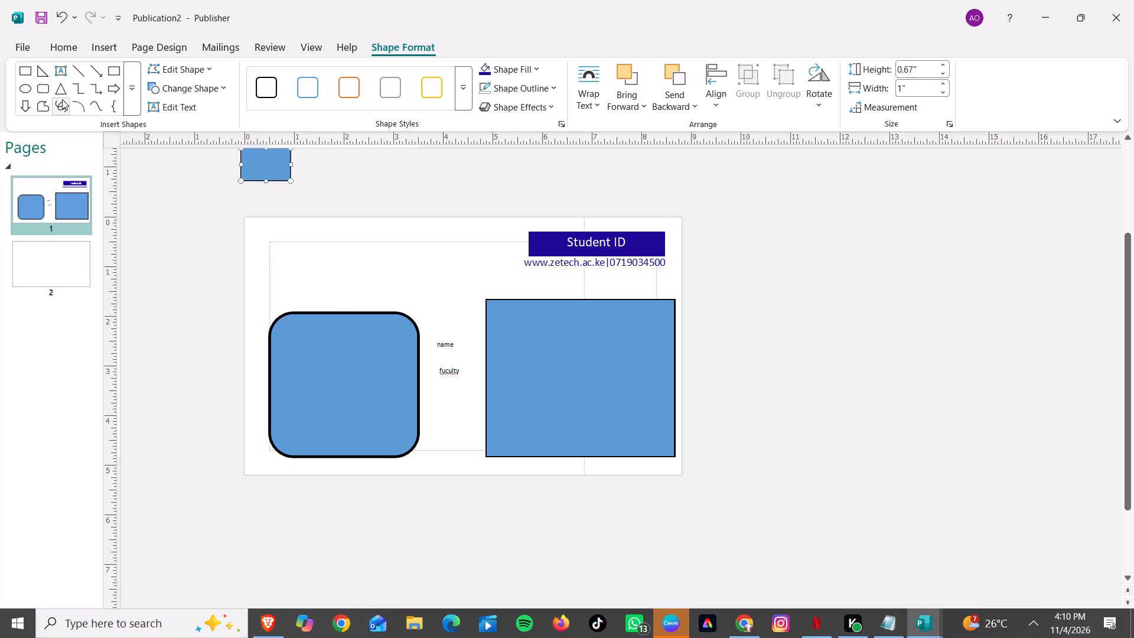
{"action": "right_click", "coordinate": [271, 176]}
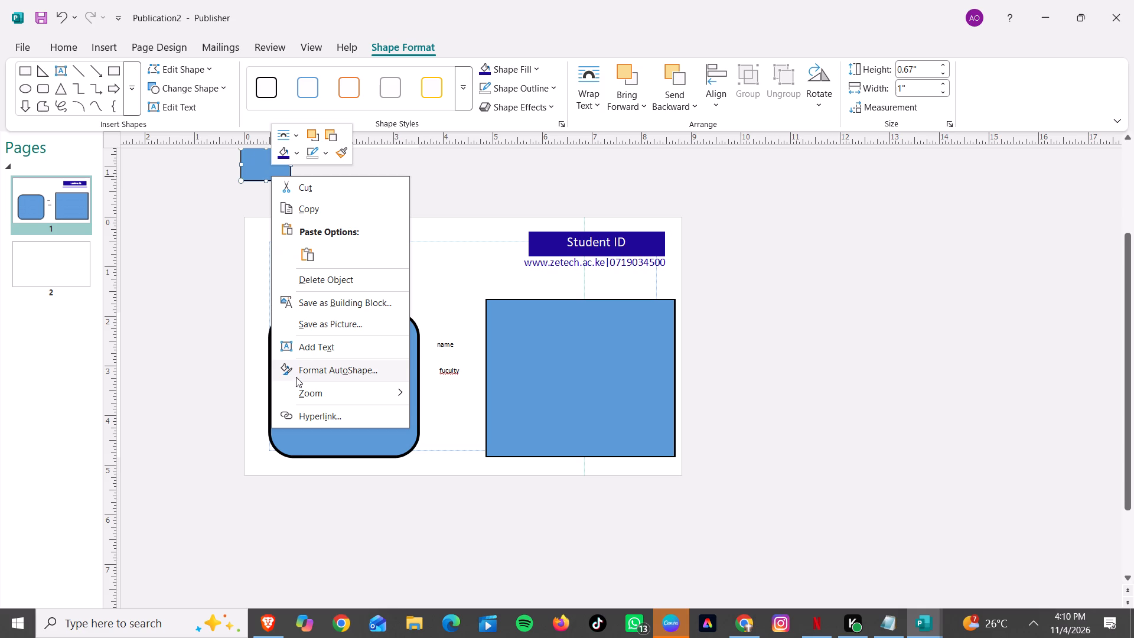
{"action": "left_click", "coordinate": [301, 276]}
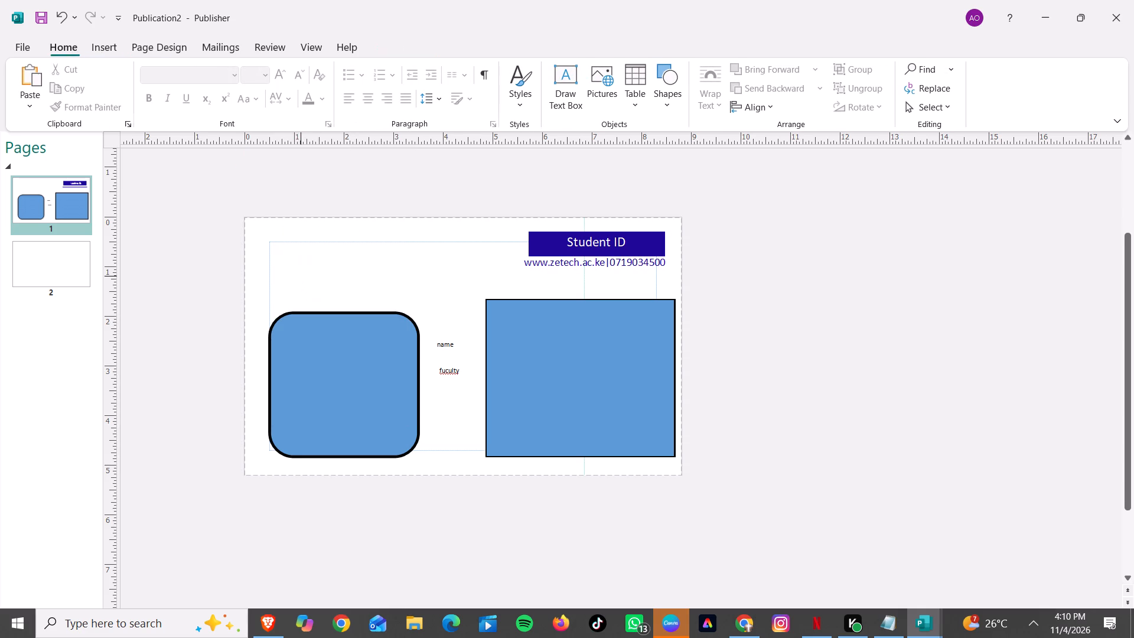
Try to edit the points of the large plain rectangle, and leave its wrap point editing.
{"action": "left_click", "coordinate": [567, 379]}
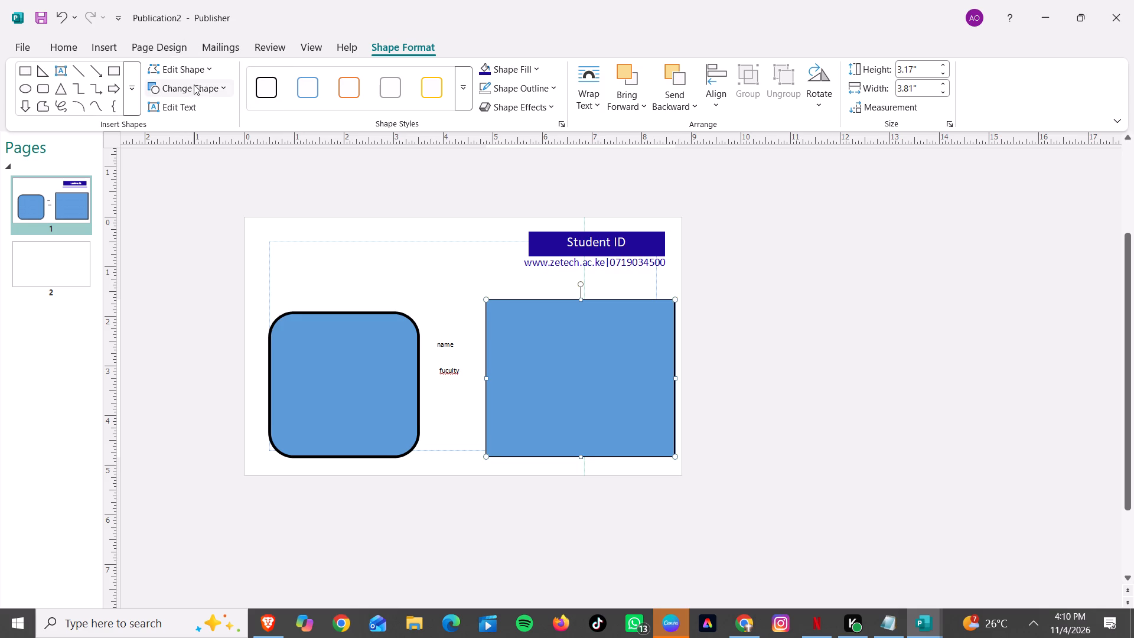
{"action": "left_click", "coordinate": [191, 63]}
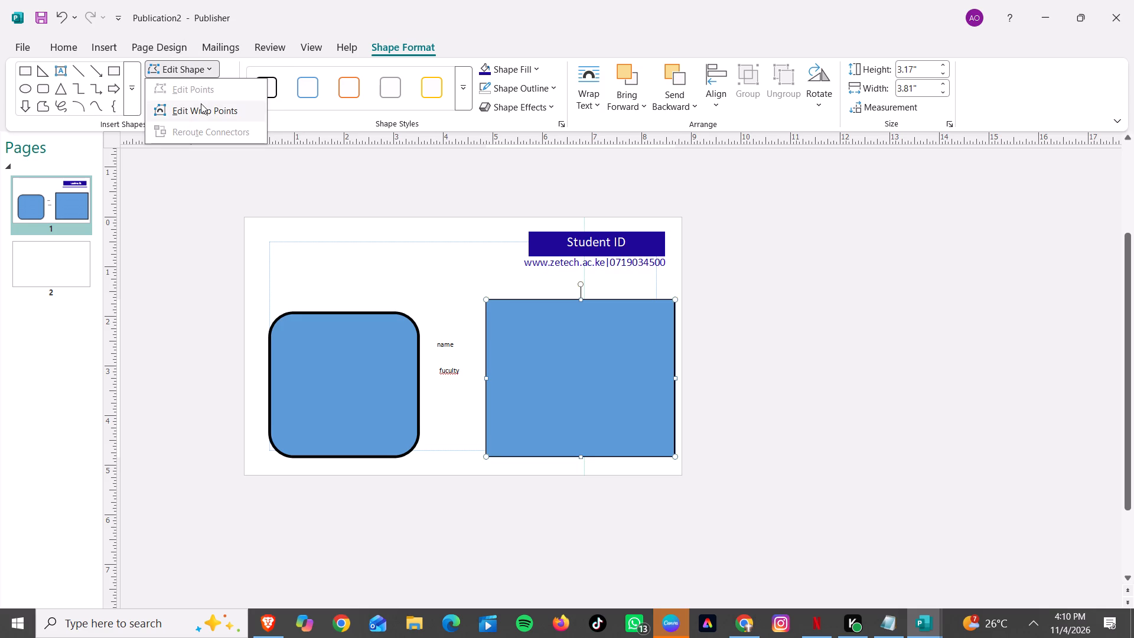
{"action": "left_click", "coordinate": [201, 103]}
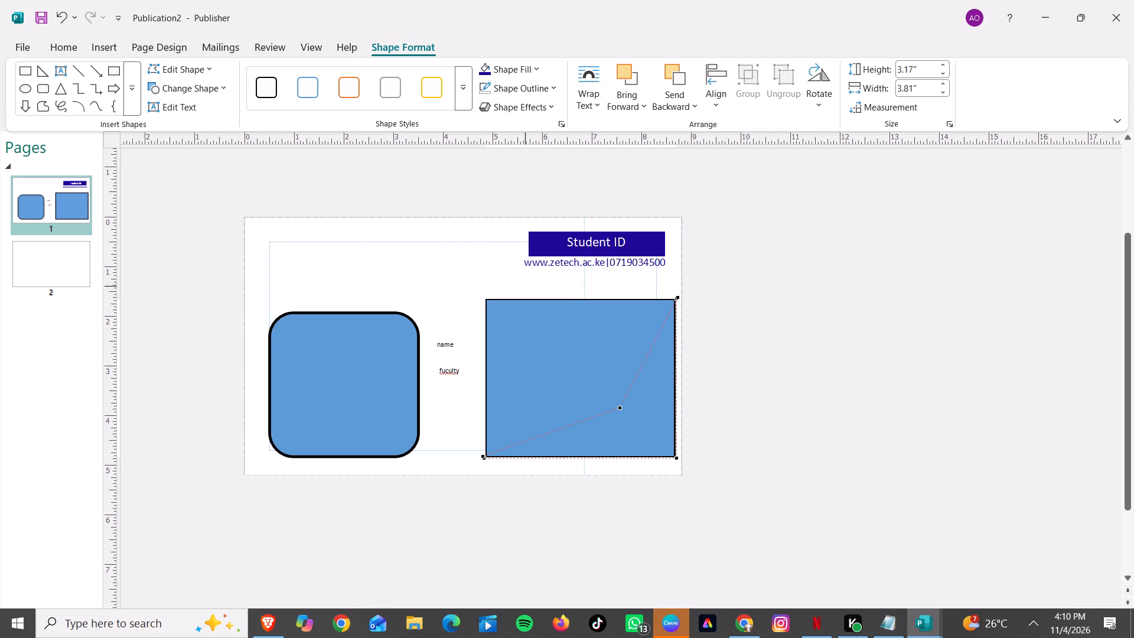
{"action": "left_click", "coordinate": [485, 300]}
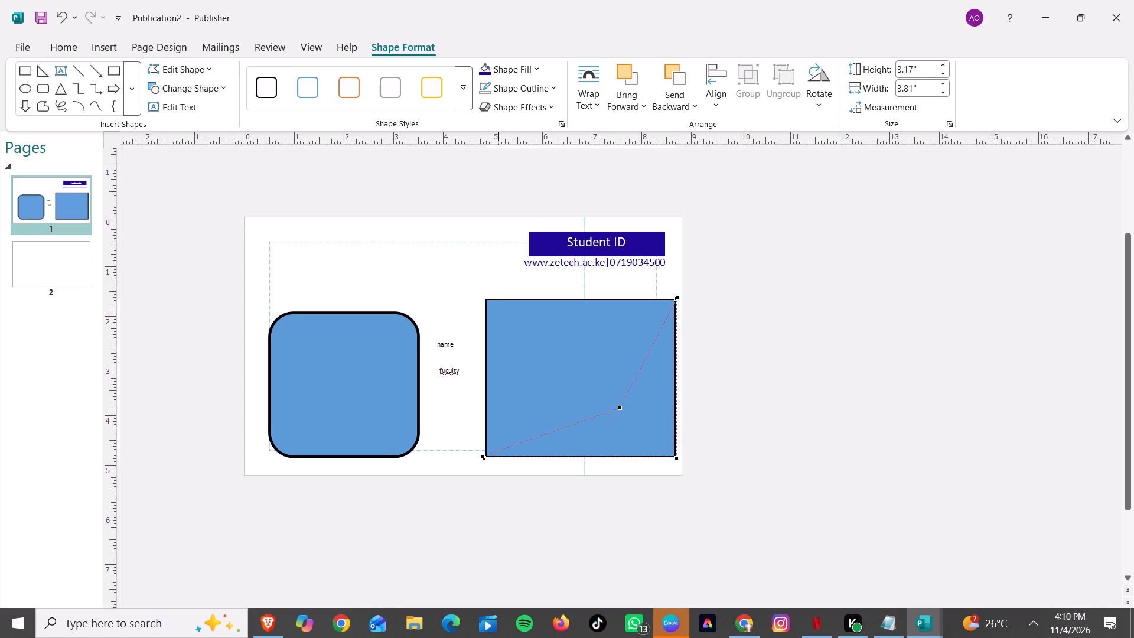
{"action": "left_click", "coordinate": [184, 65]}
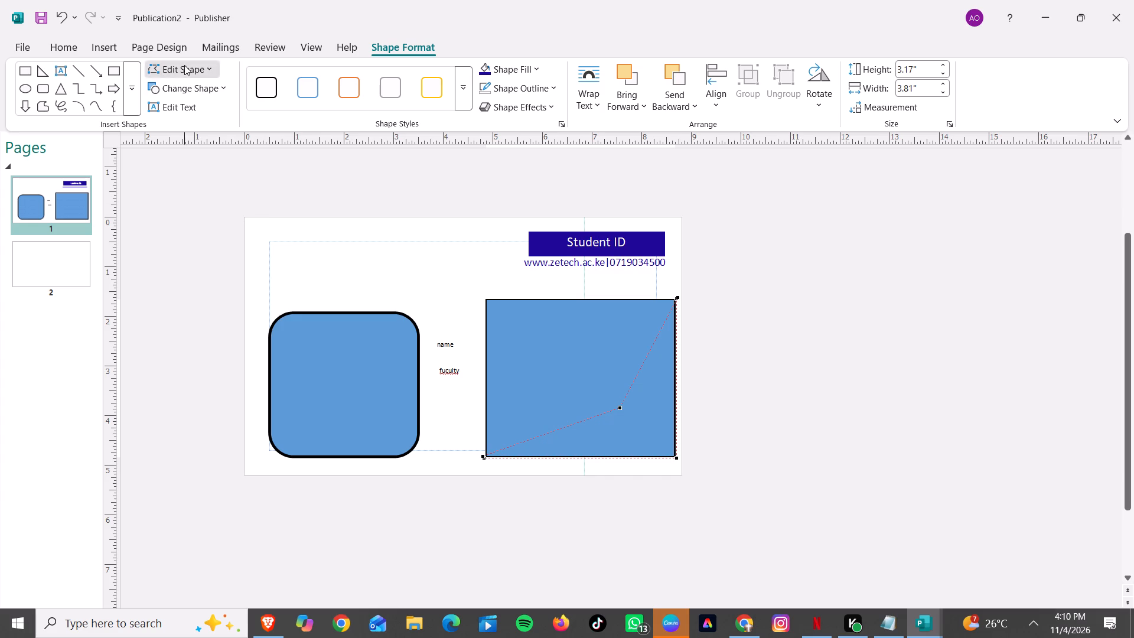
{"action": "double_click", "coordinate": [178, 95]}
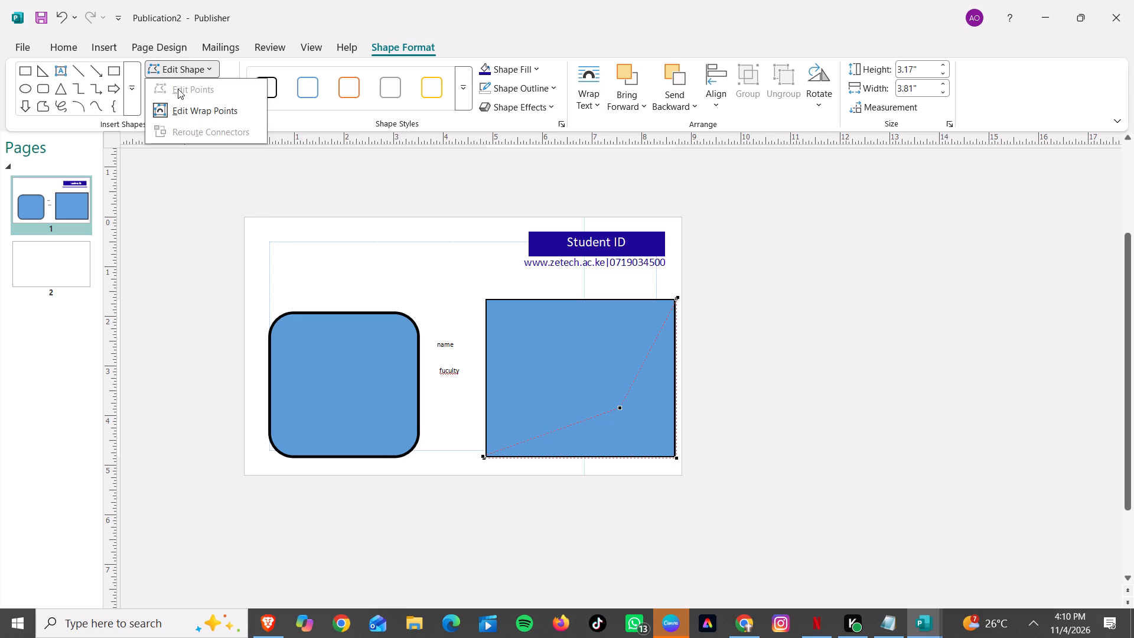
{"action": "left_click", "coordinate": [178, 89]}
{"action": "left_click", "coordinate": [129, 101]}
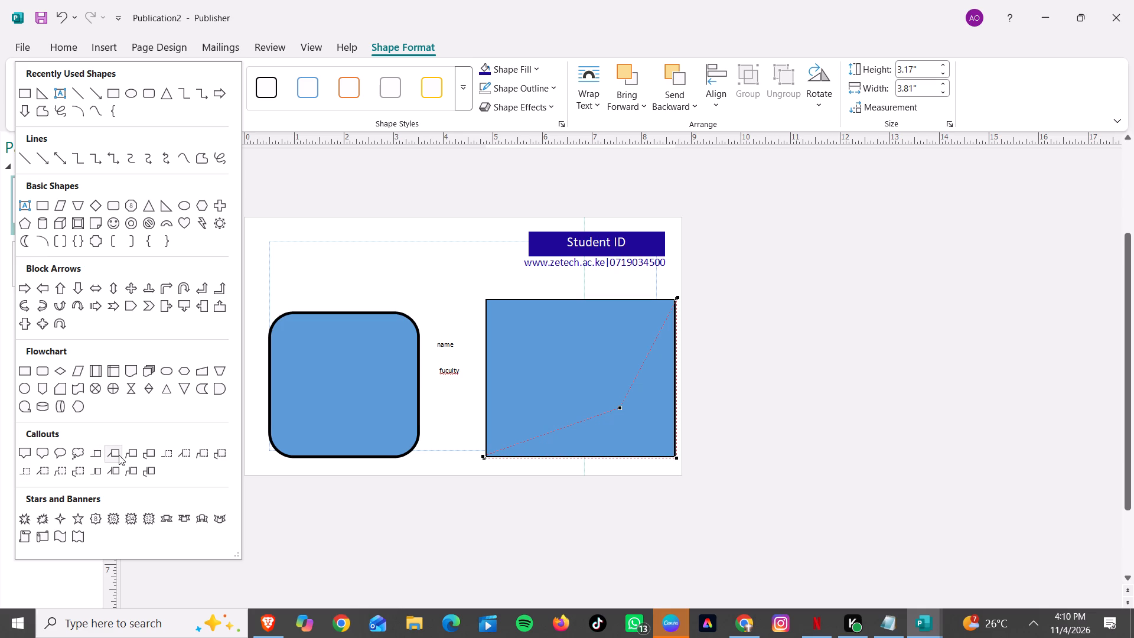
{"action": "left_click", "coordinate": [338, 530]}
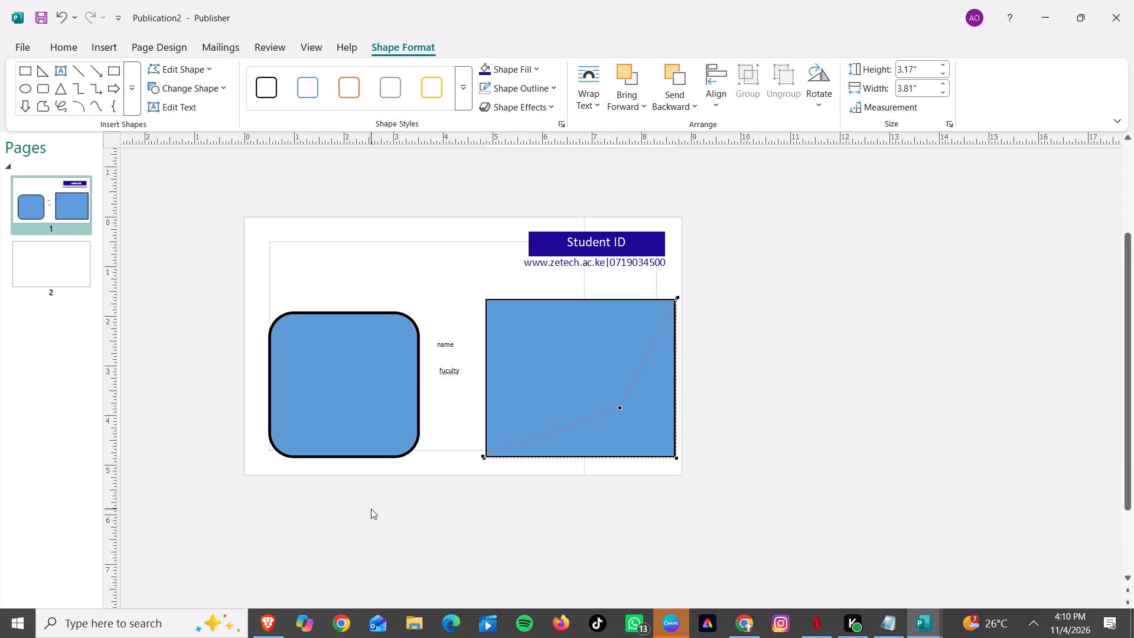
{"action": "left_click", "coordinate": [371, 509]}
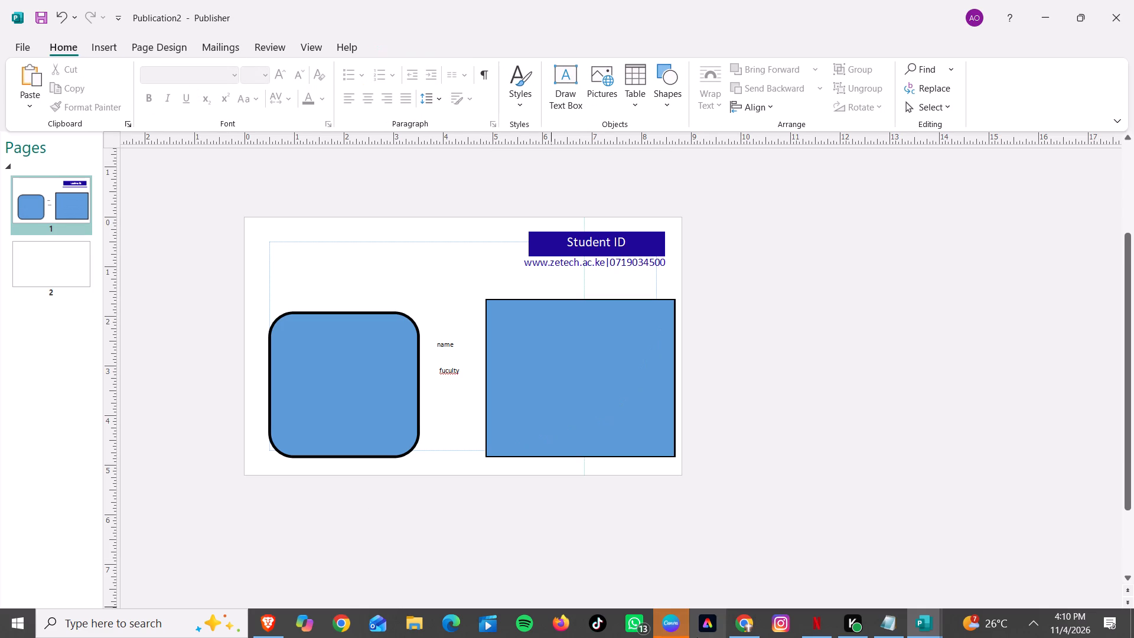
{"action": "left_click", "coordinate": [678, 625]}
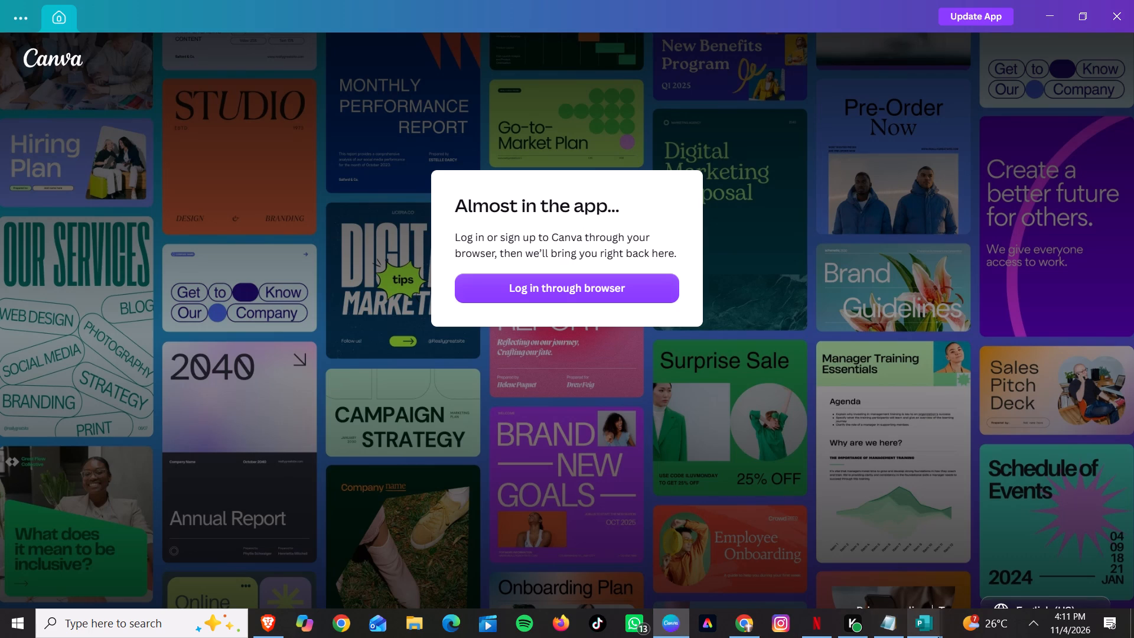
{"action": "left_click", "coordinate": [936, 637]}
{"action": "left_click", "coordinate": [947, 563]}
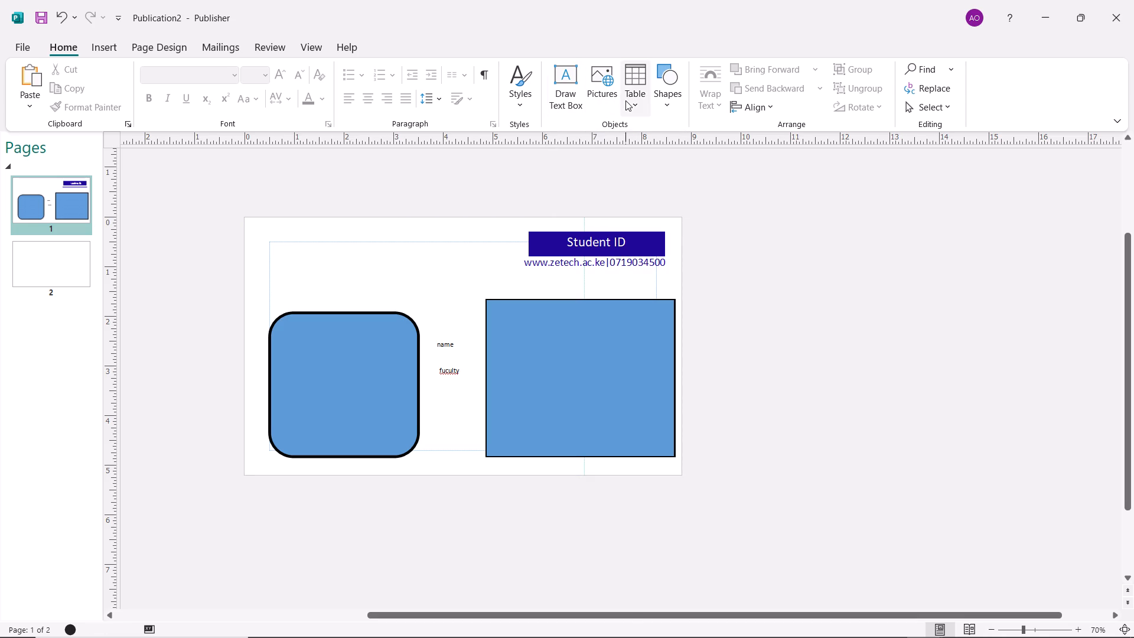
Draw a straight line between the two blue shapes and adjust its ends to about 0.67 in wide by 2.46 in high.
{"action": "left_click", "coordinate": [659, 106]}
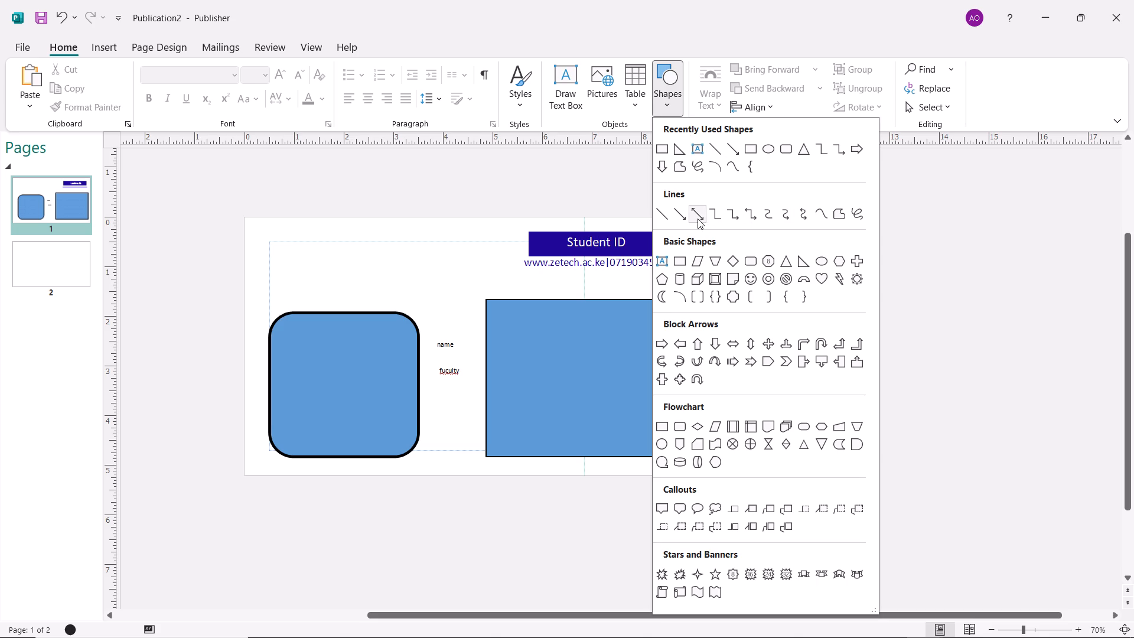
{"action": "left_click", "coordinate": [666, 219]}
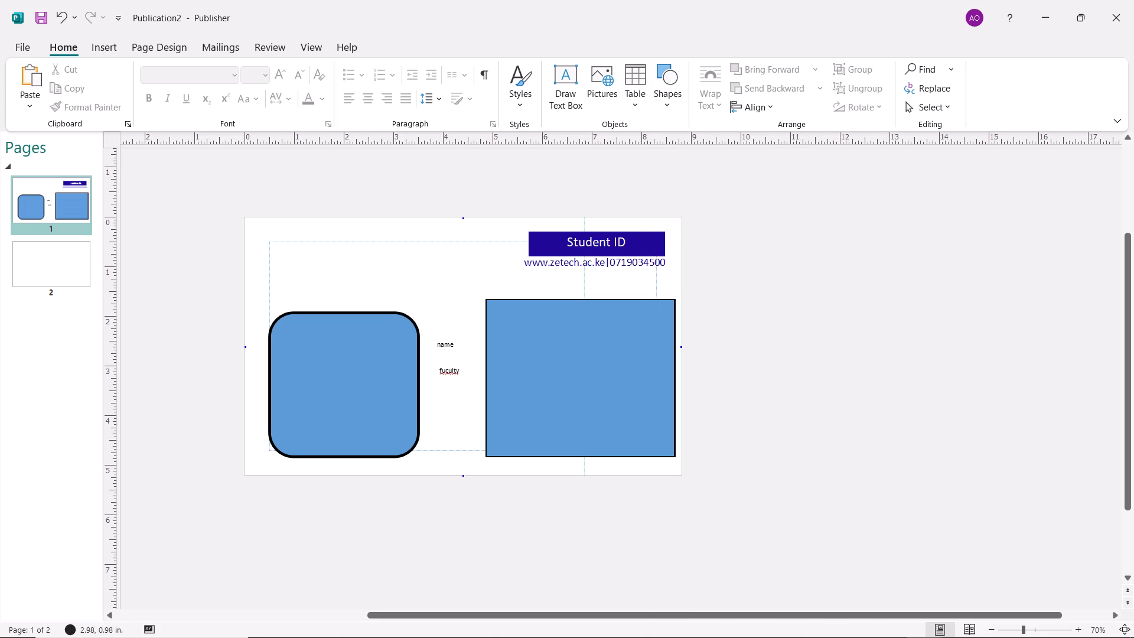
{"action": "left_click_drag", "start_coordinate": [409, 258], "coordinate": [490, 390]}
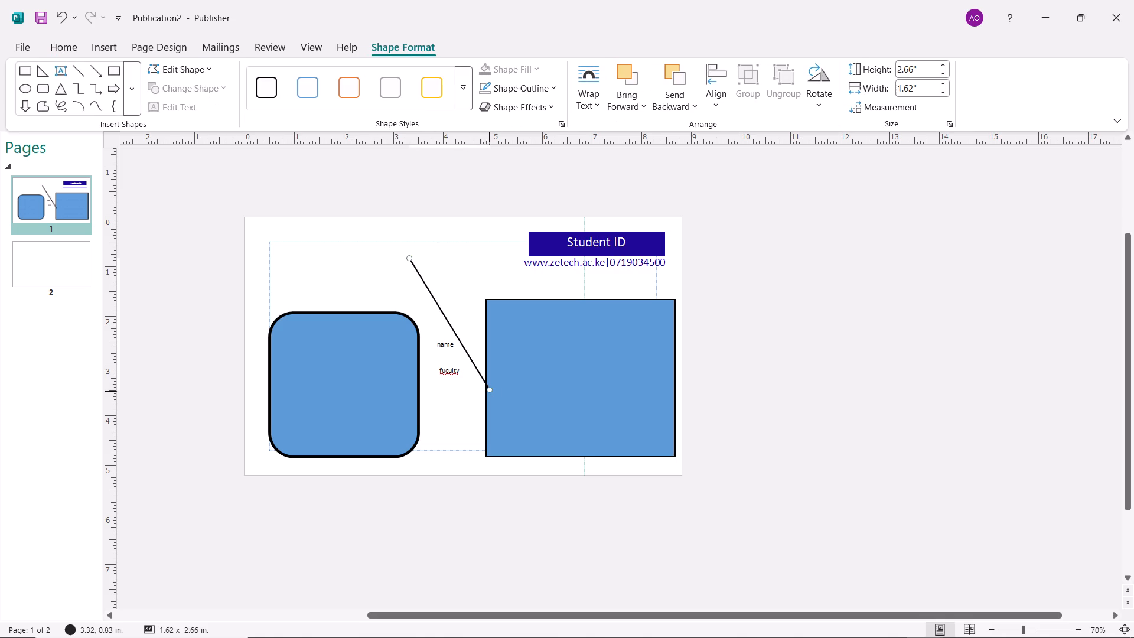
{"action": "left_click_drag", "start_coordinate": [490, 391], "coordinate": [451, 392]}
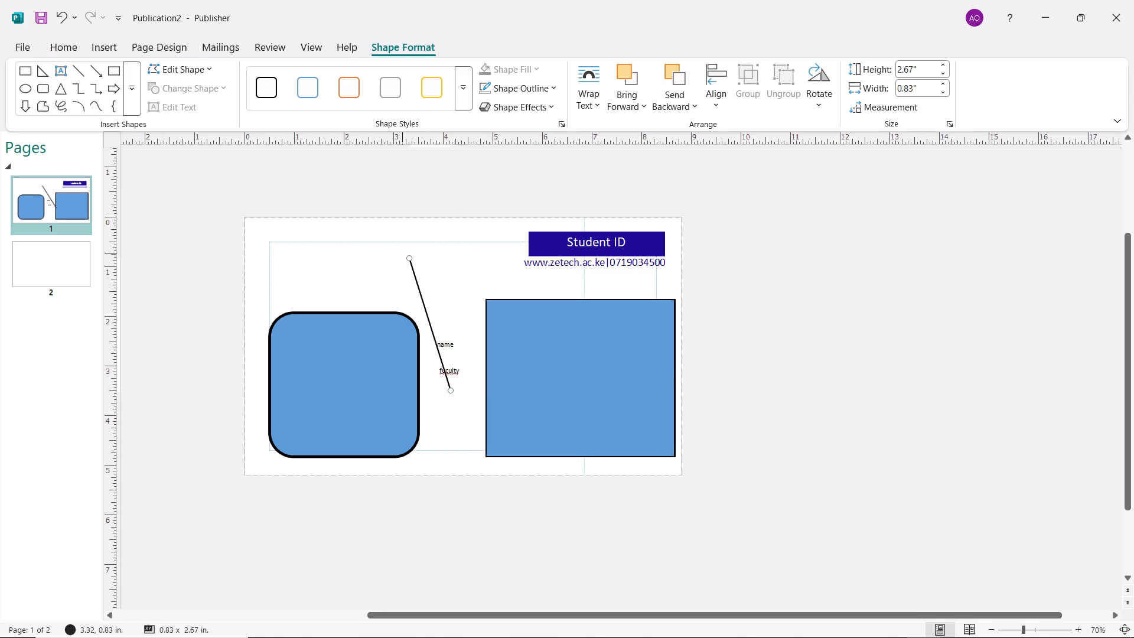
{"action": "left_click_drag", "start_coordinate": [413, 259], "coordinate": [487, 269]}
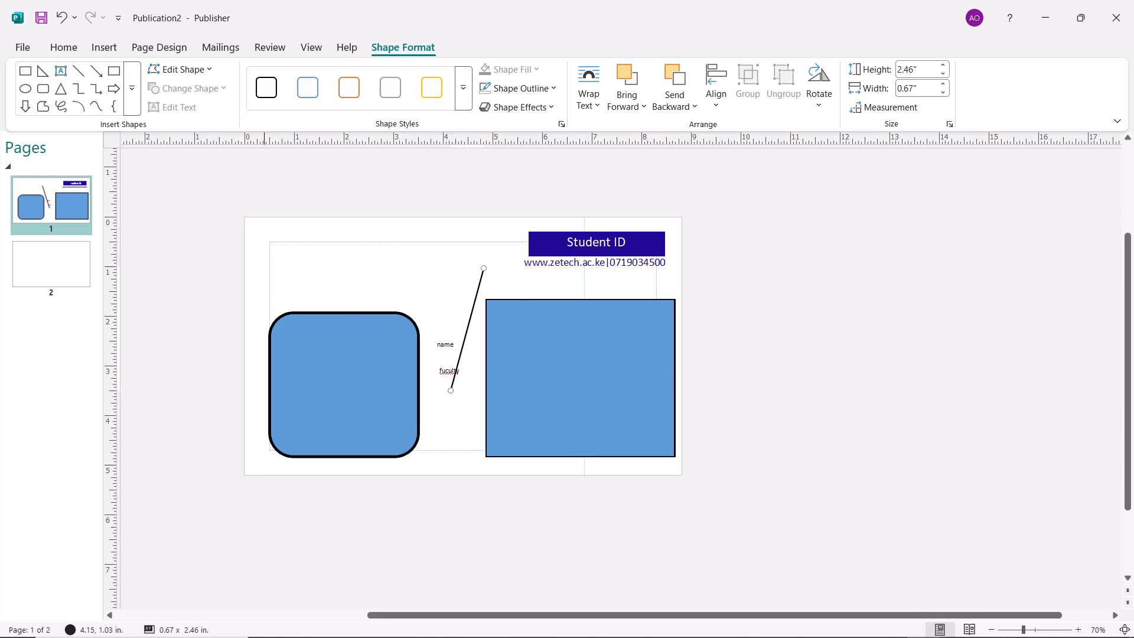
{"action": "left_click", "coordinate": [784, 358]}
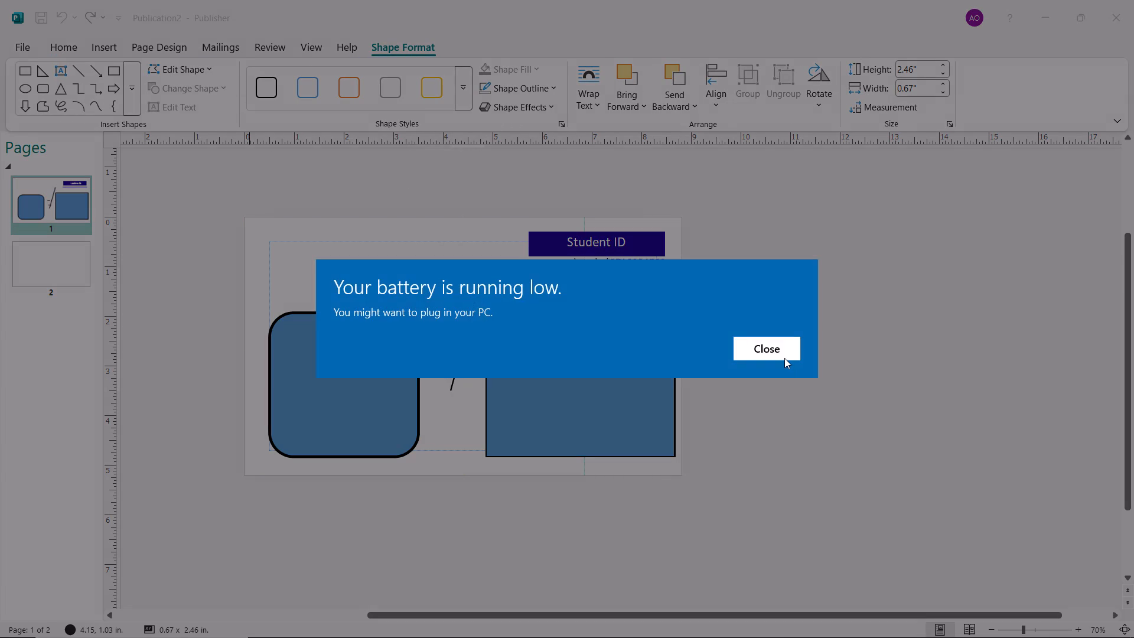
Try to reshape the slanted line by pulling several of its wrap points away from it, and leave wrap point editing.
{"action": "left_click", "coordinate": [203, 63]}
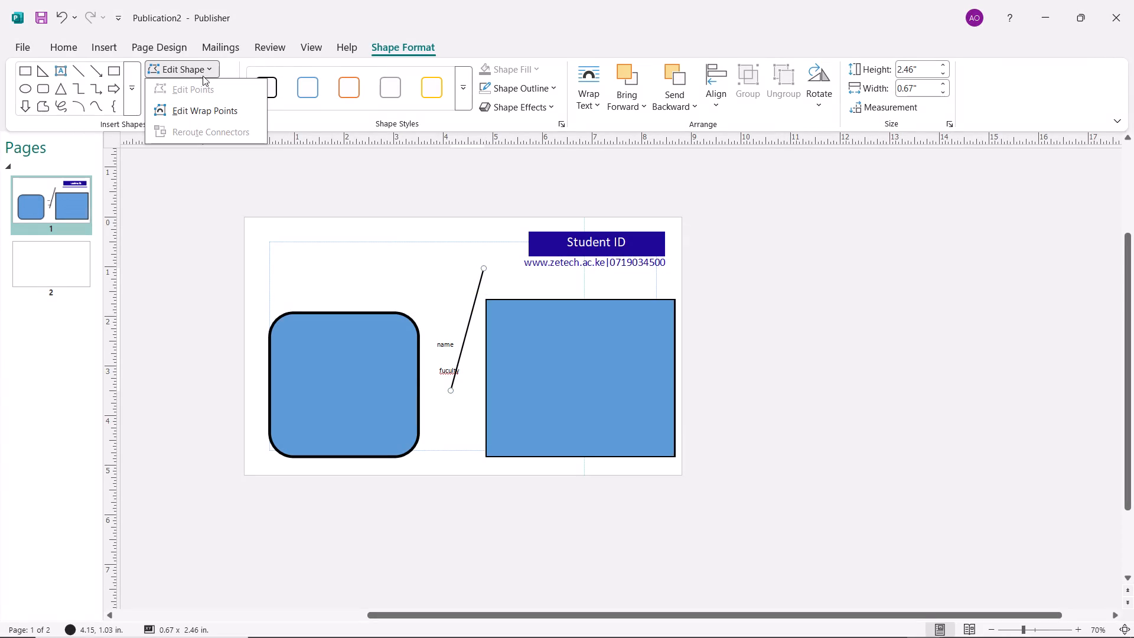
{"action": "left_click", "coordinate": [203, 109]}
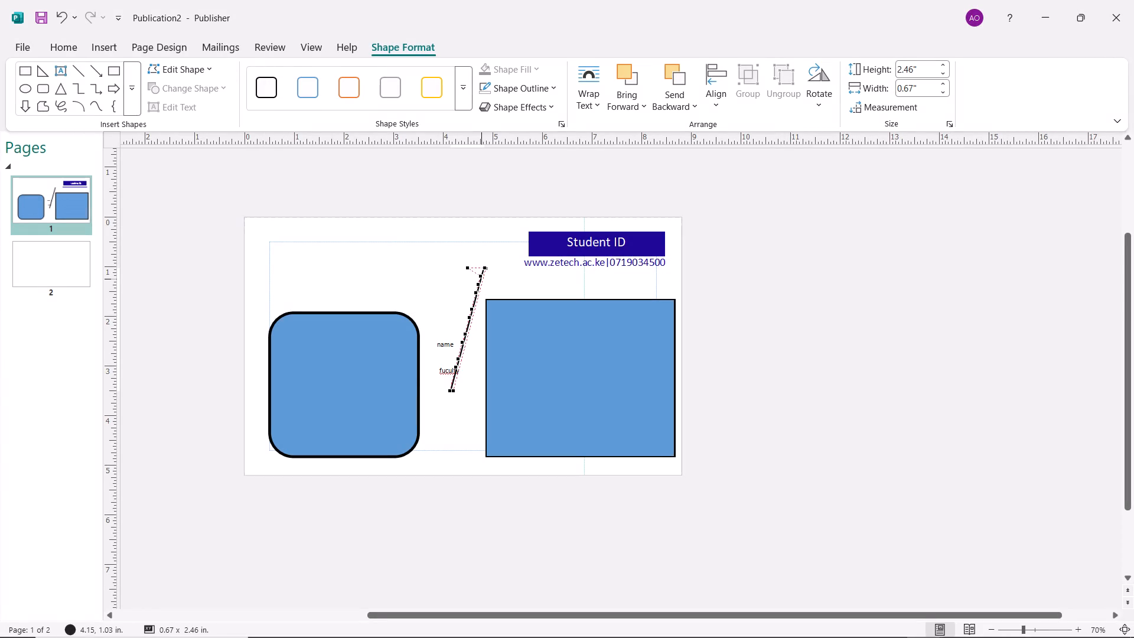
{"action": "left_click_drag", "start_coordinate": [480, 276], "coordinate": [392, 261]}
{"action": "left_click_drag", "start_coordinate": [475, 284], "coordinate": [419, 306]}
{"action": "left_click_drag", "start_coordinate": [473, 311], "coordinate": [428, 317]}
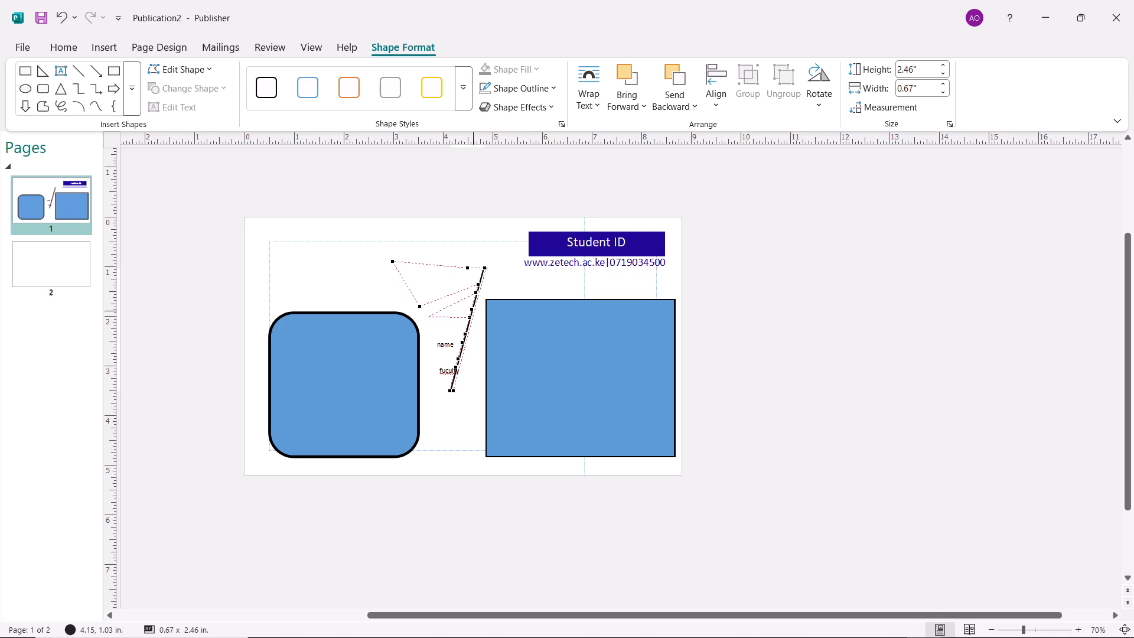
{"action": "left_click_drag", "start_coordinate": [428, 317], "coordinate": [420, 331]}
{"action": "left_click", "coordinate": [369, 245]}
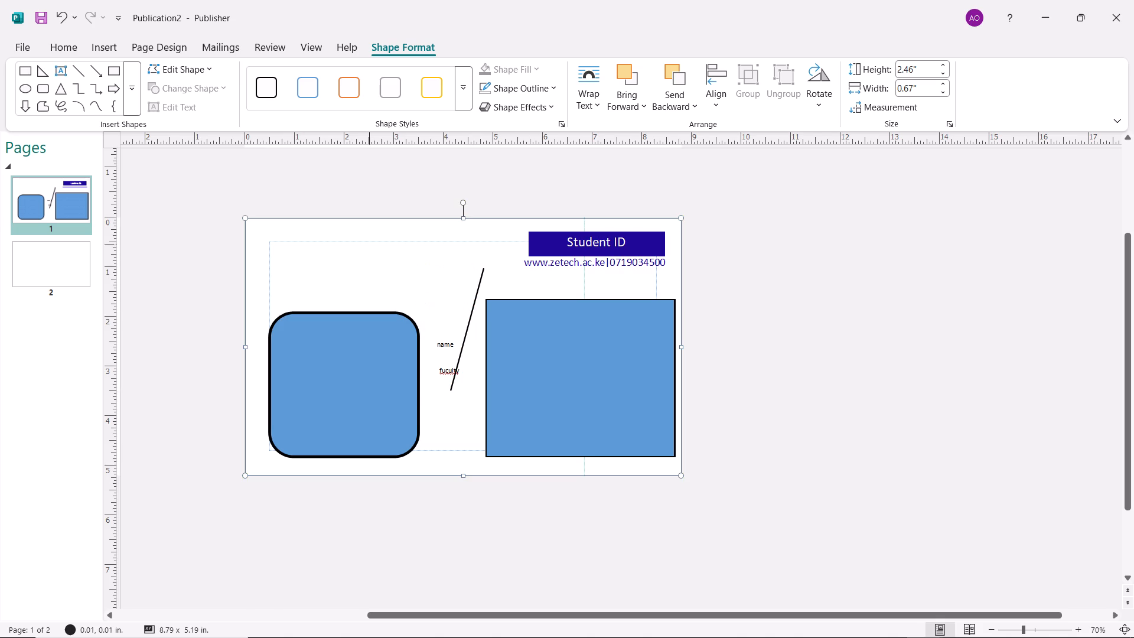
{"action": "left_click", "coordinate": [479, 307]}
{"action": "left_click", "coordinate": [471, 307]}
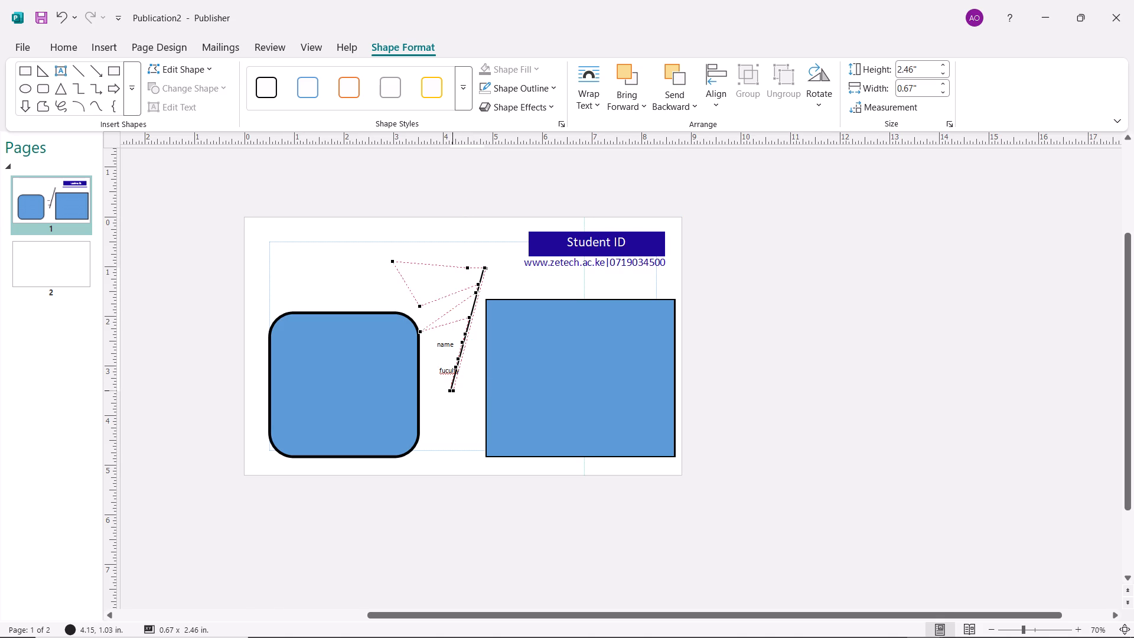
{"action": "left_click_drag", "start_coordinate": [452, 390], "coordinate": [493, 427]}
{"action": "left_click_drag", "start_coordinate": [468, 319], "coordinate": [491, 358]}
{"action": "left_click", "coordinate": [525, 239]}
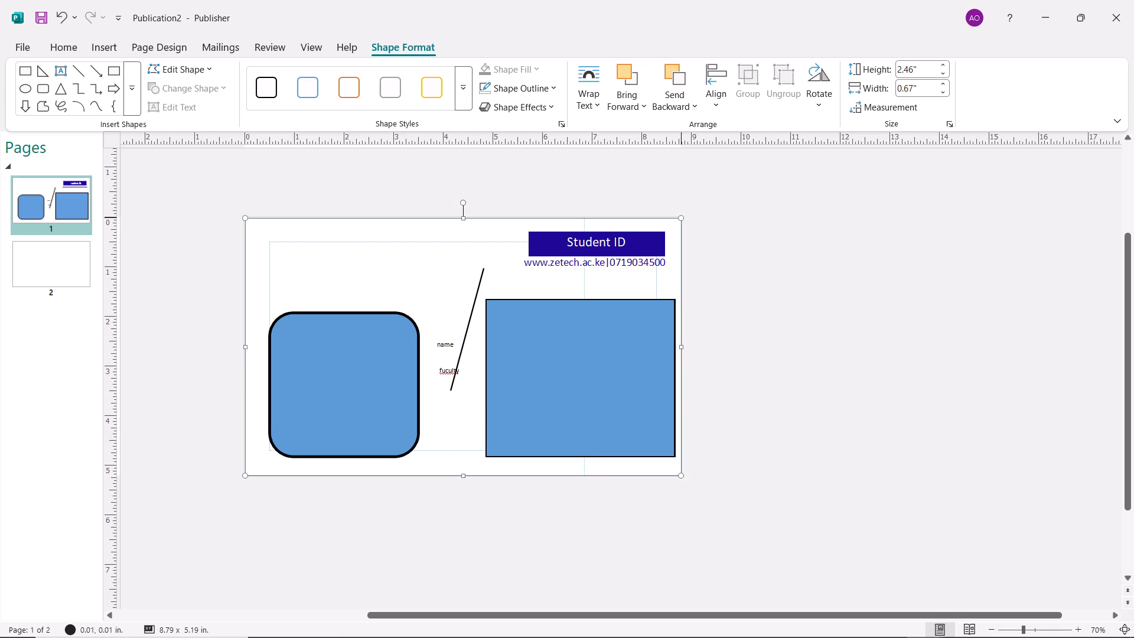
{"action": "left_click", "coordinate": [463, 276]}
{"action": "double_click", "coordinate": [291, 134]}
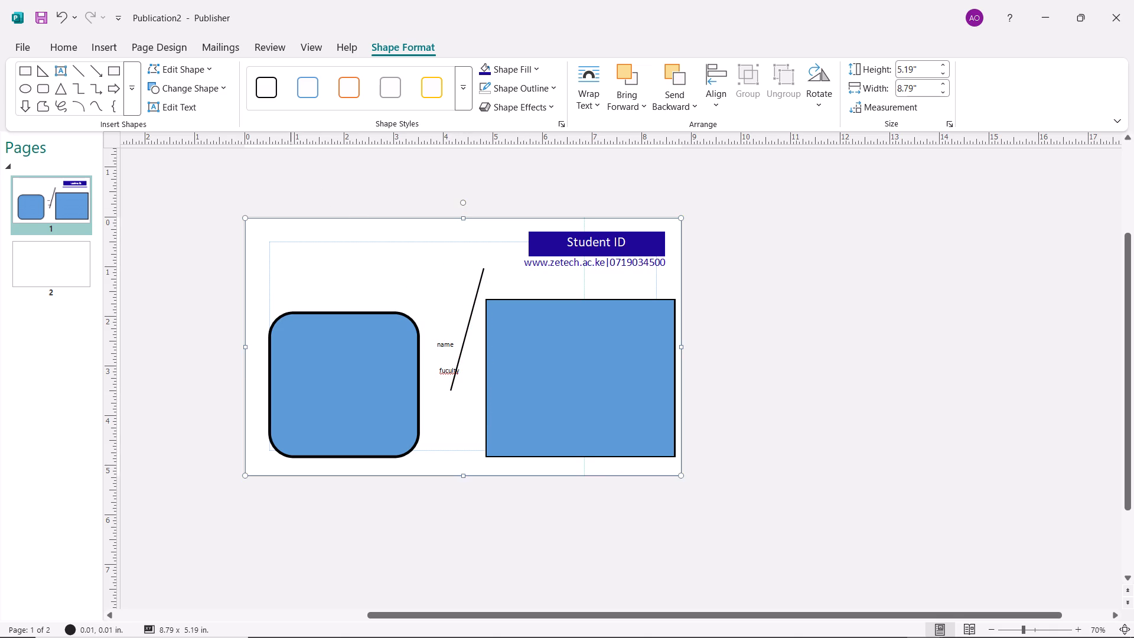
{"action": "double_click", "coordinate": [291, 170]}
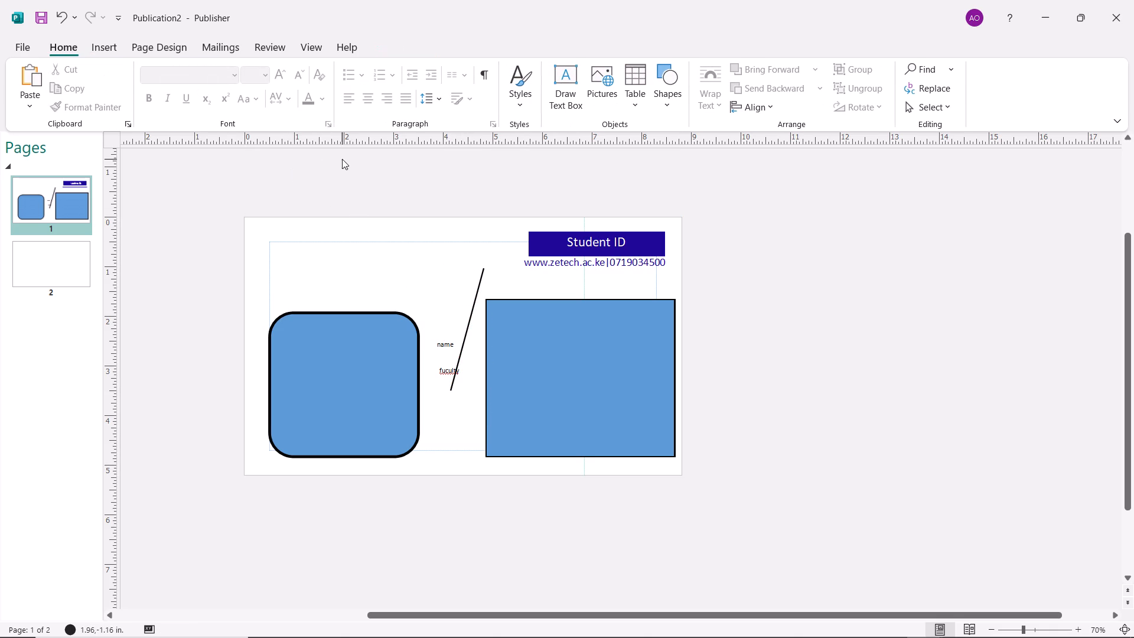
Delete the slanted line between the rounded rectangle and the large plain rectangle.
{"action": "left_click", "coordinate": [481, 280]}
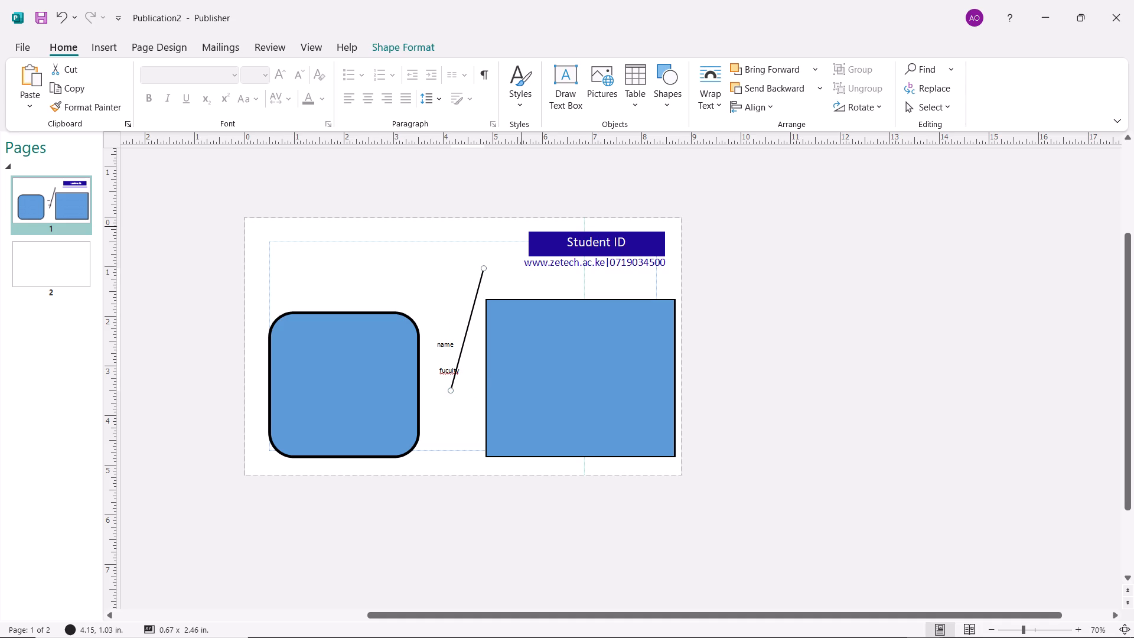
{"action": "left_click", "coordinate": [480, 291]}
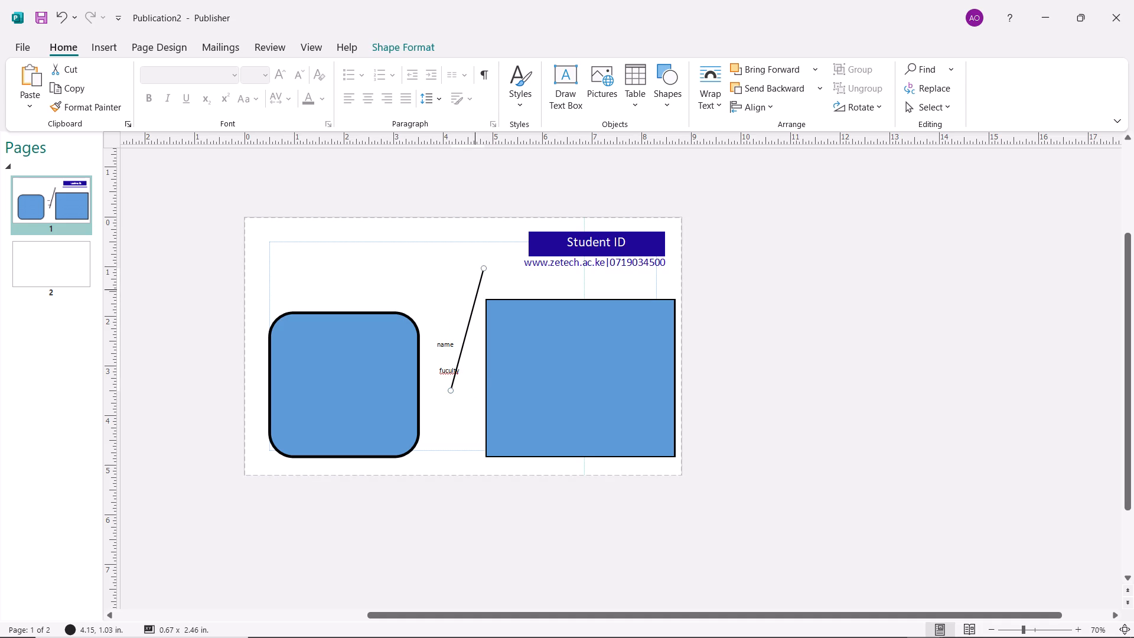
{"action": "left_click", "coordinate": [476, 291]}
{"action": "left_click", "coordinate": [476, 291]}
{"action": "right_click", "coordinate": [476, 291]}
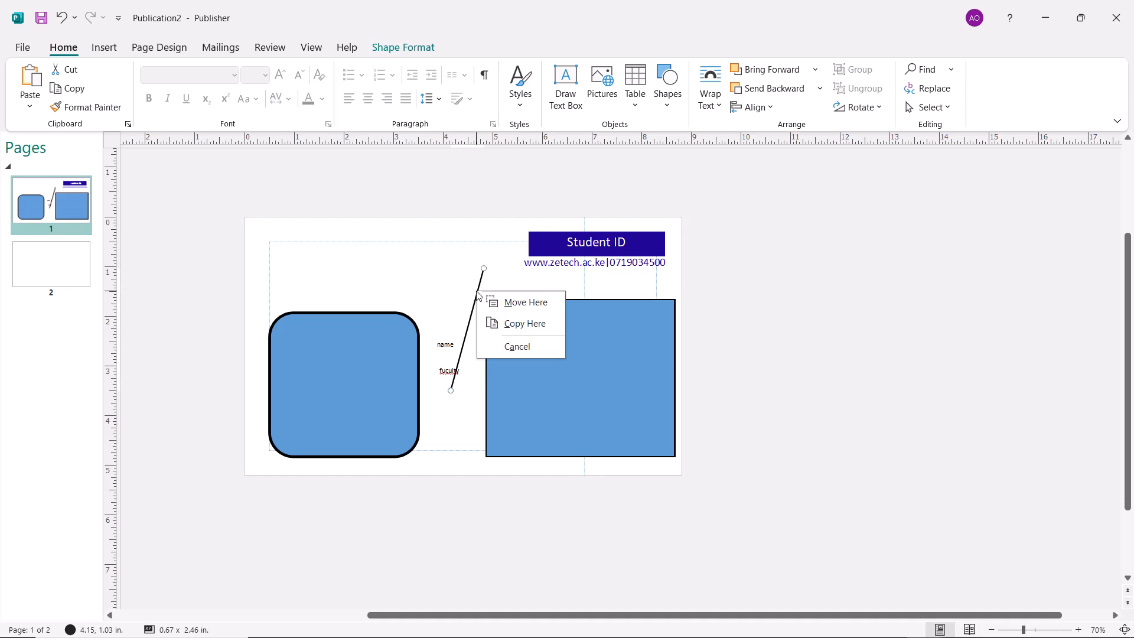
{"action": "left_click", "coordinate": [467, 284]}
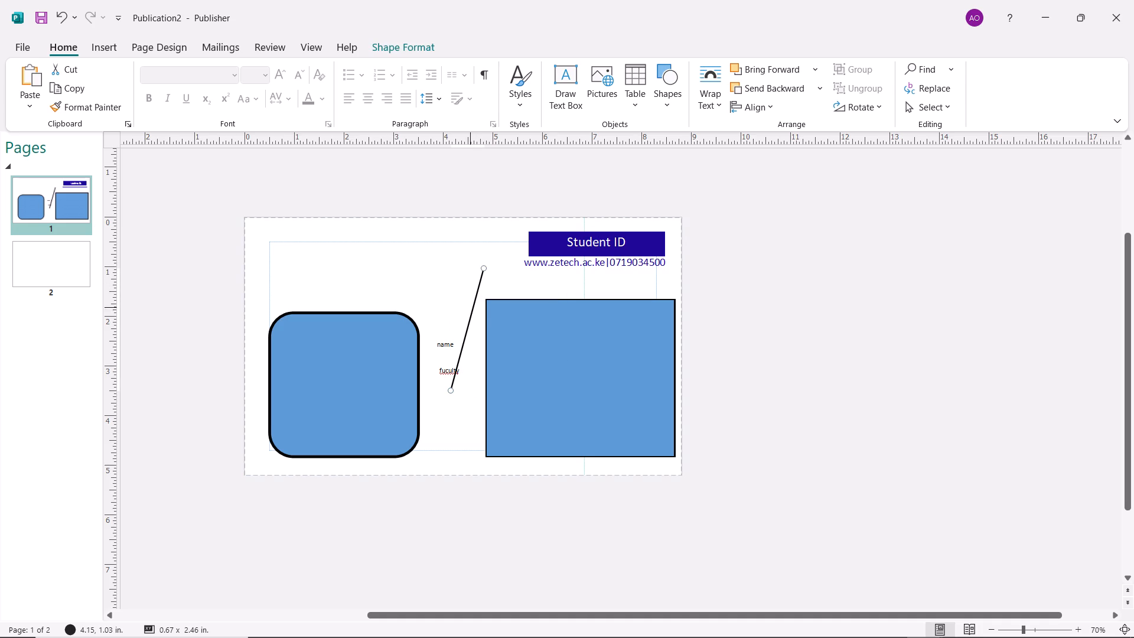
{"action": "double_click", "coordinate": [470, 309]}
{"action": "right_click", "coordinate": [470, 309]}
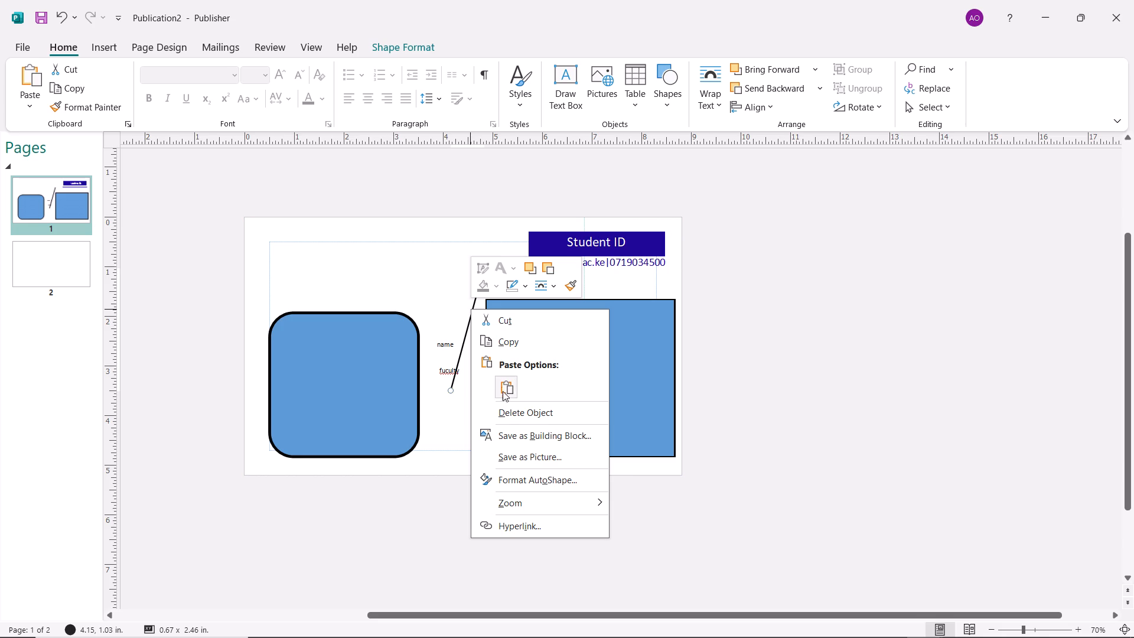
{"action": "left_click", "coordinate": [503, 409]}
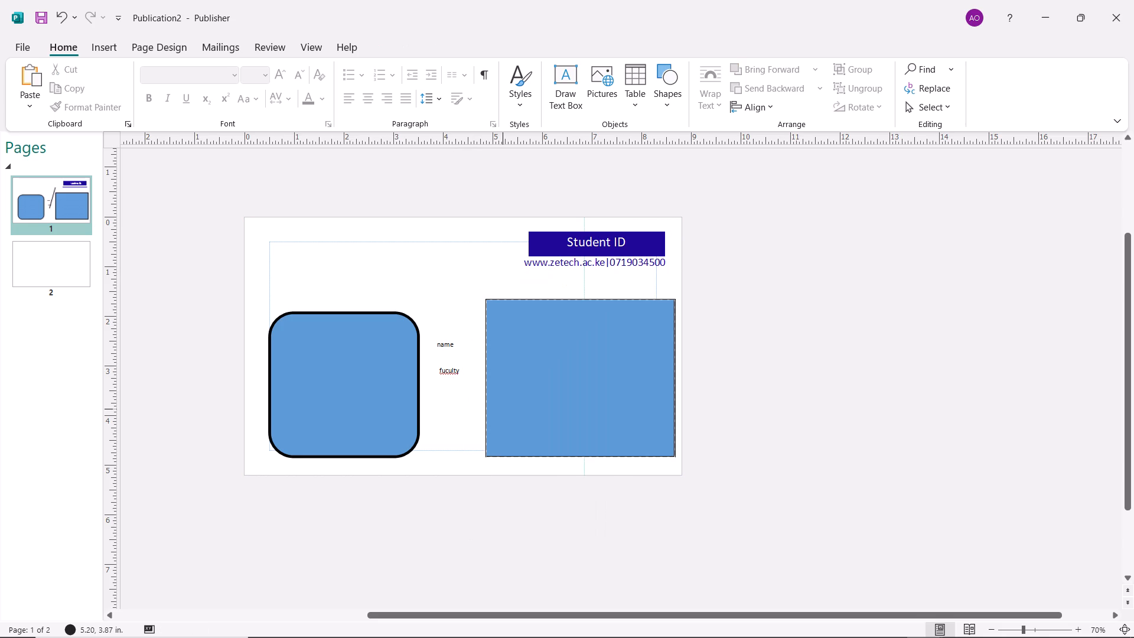
Select the large plain rectangle and bring up its object commands.
{"action": "left_click", "coordinate": [551, 374]}
{"action": "left_click", "coordinate": [551, 374]}
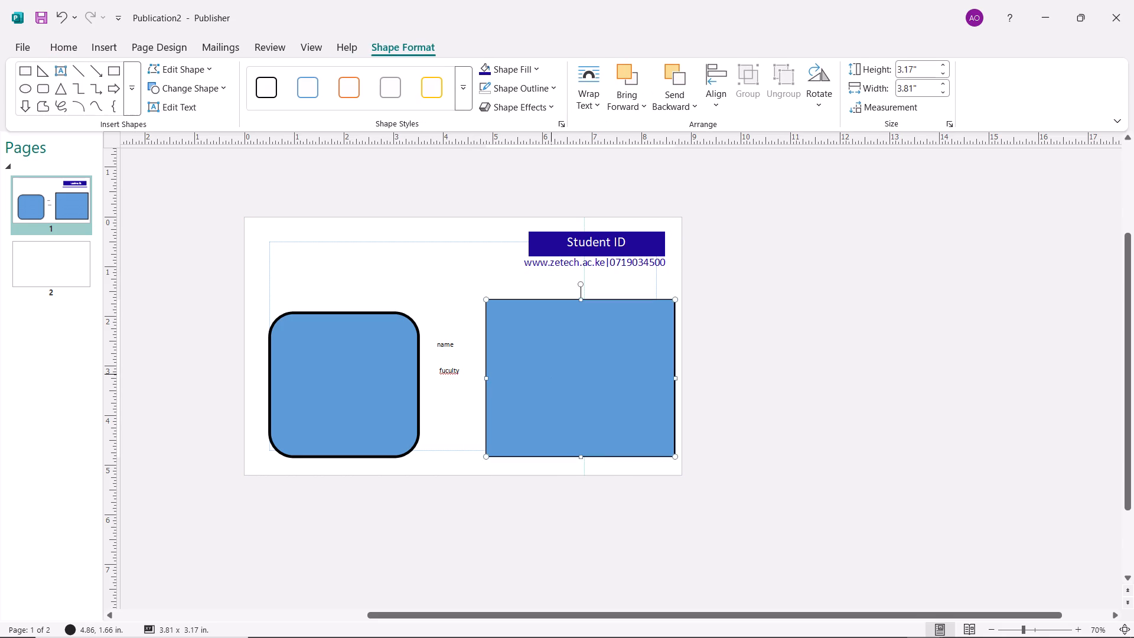
{"action": "right_click", "coordinate": [551, 374]}
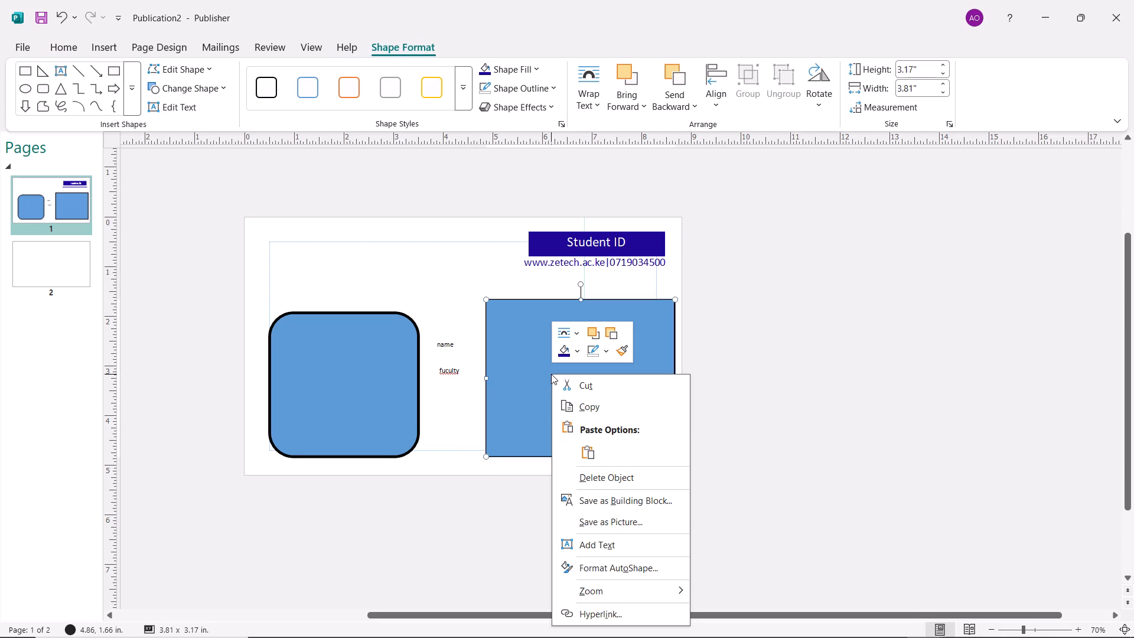
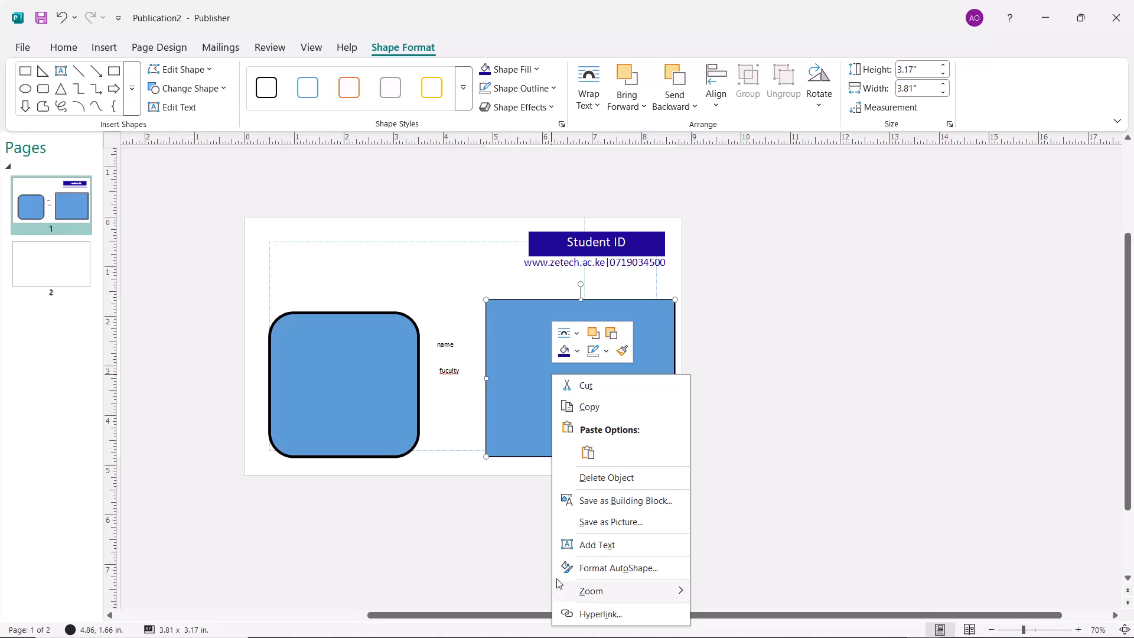
Examine the large plain rectangle's formatting options, including its page position and text wrapping settings, and close them.
{"action": "left_click", "coordinate": [563, 566]}
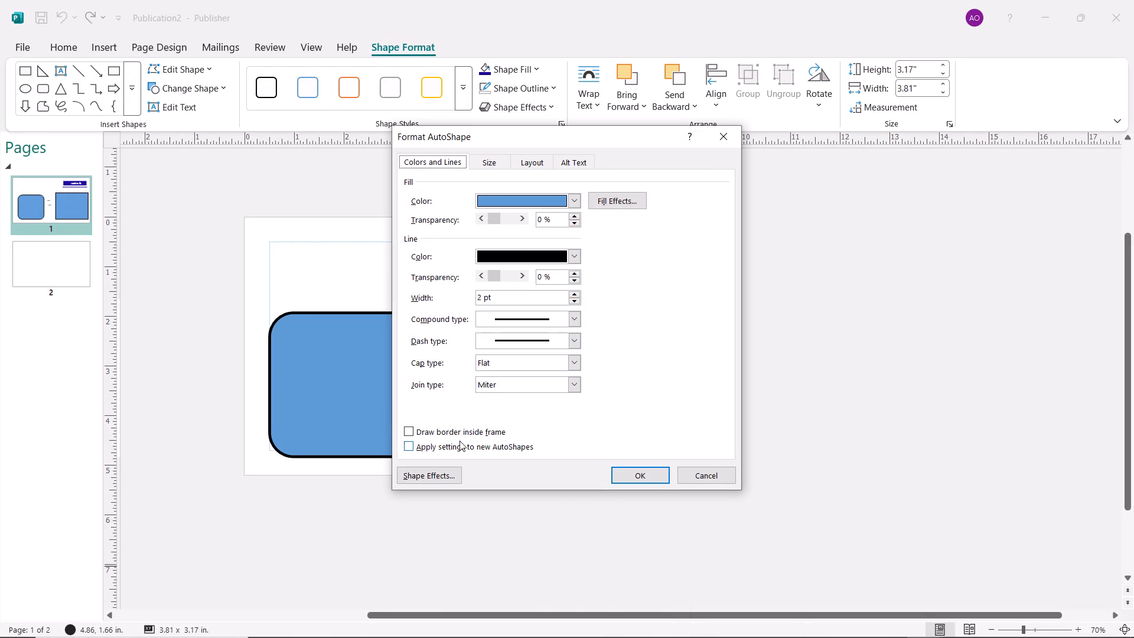
{"action": "left_click", "coordinate": [527, 159]}
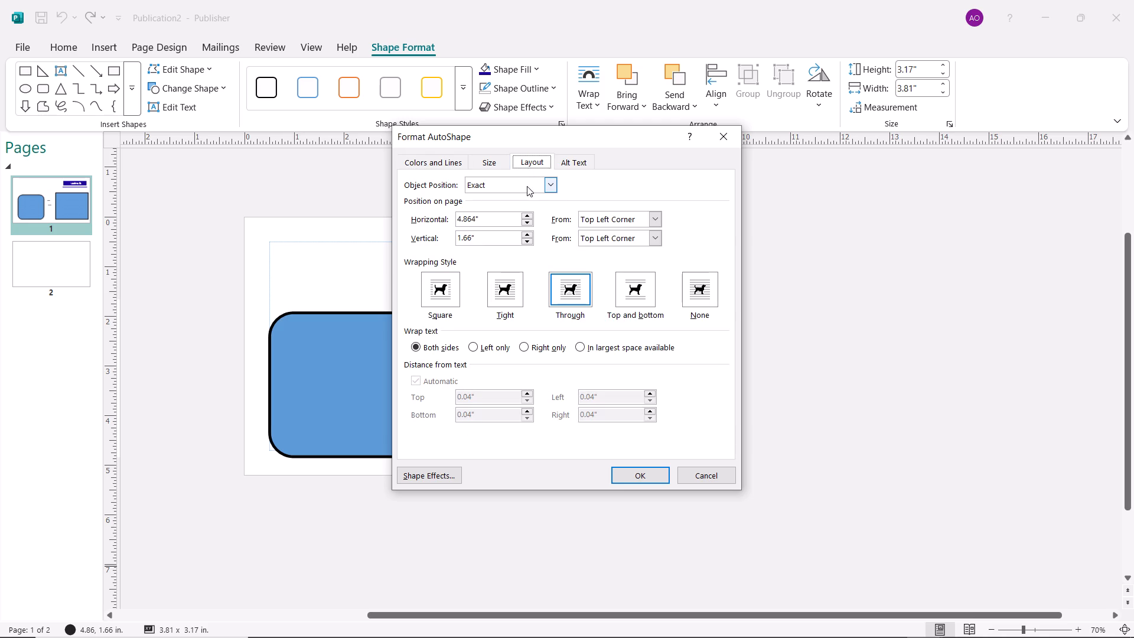
{"action": "left_click_drag", "start_coordinate": [260, 196], "coordinate": [347, 441]}
{"action": "left_click", "coordinate": [347, 441]}
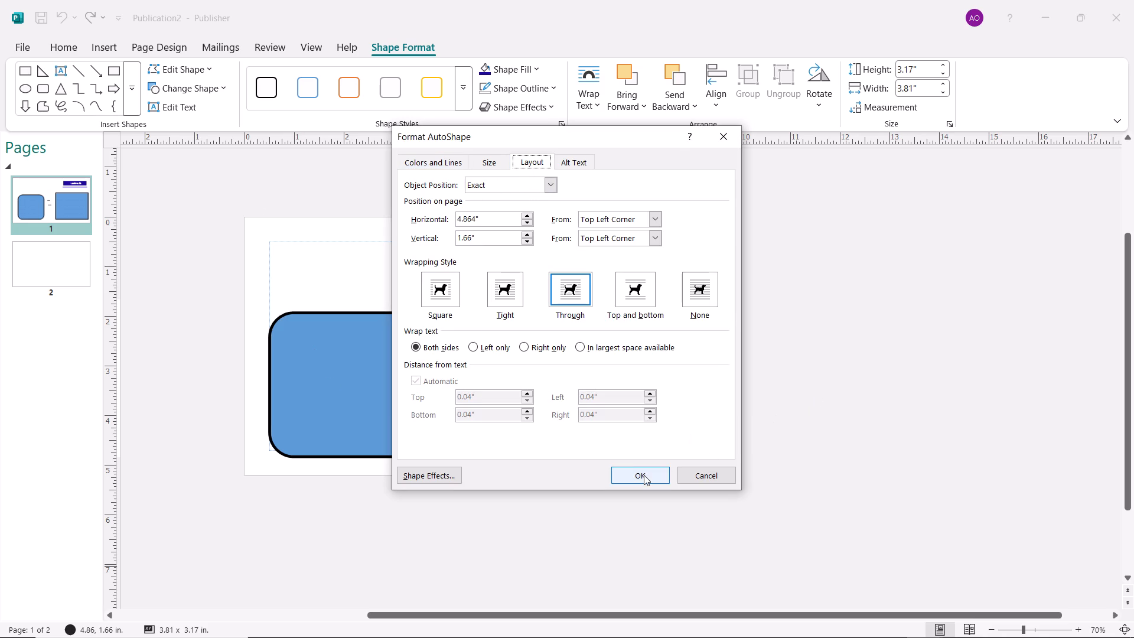
{"action": "left_click", "coordinate": [644, 475]}
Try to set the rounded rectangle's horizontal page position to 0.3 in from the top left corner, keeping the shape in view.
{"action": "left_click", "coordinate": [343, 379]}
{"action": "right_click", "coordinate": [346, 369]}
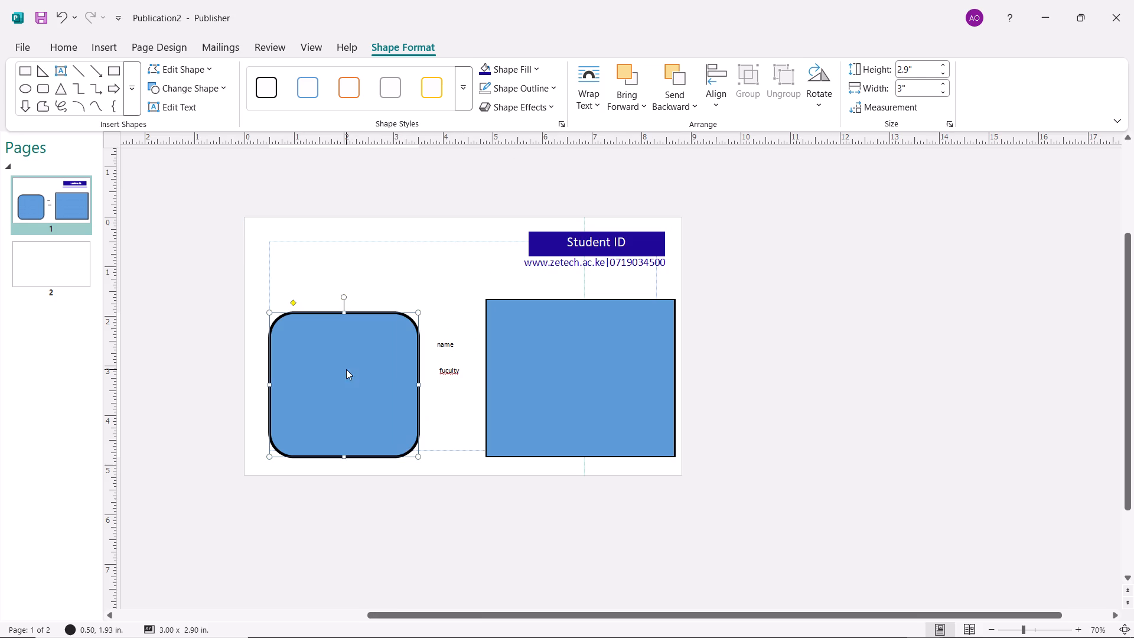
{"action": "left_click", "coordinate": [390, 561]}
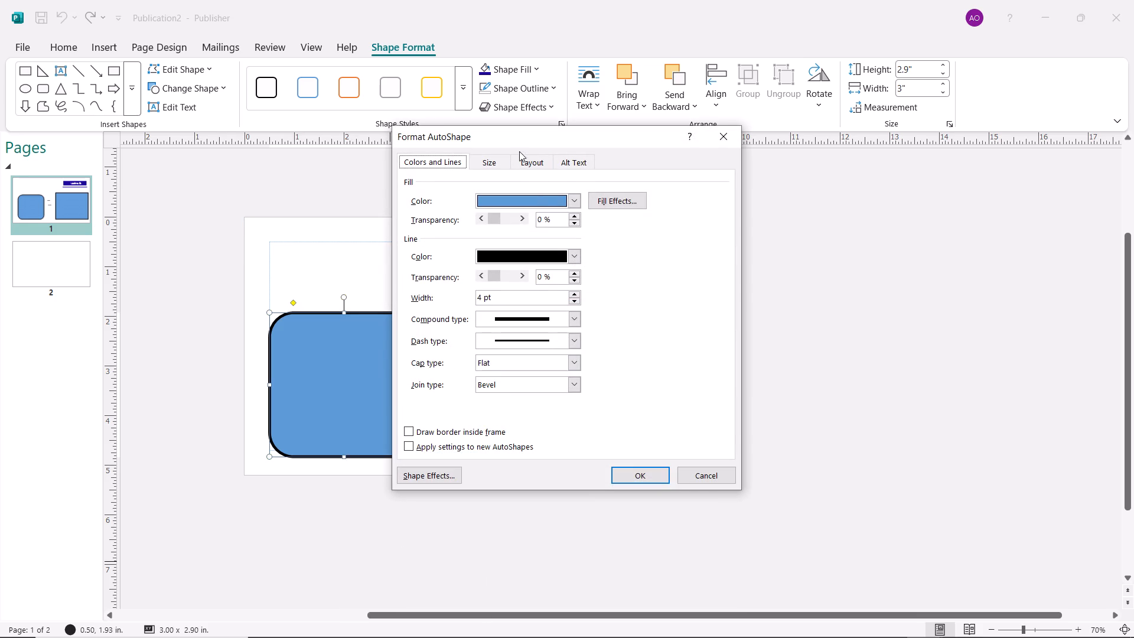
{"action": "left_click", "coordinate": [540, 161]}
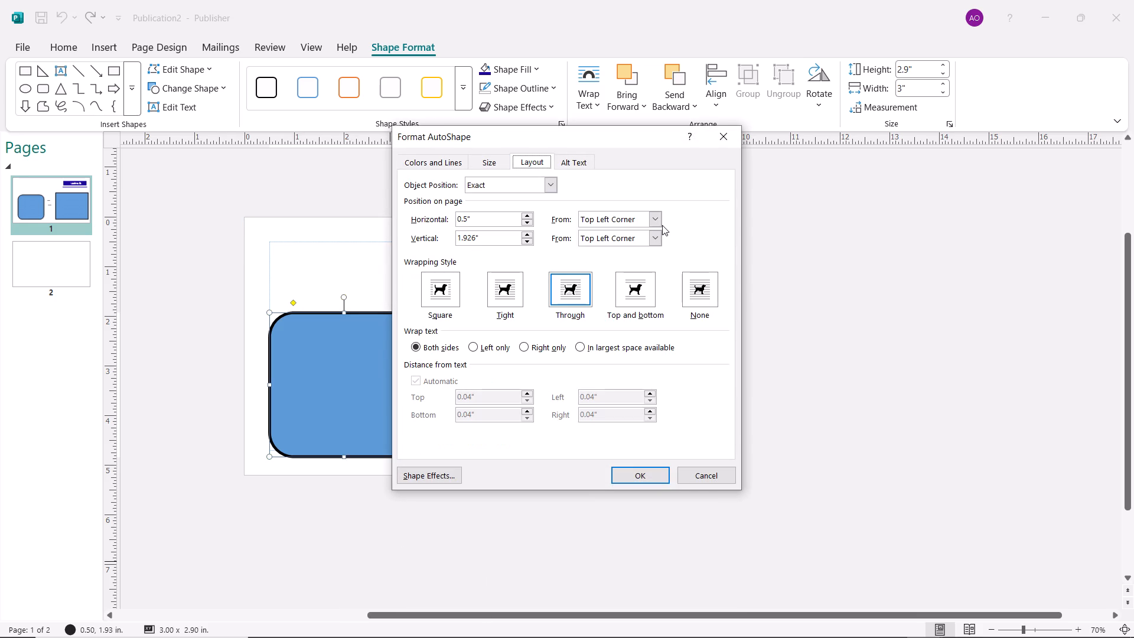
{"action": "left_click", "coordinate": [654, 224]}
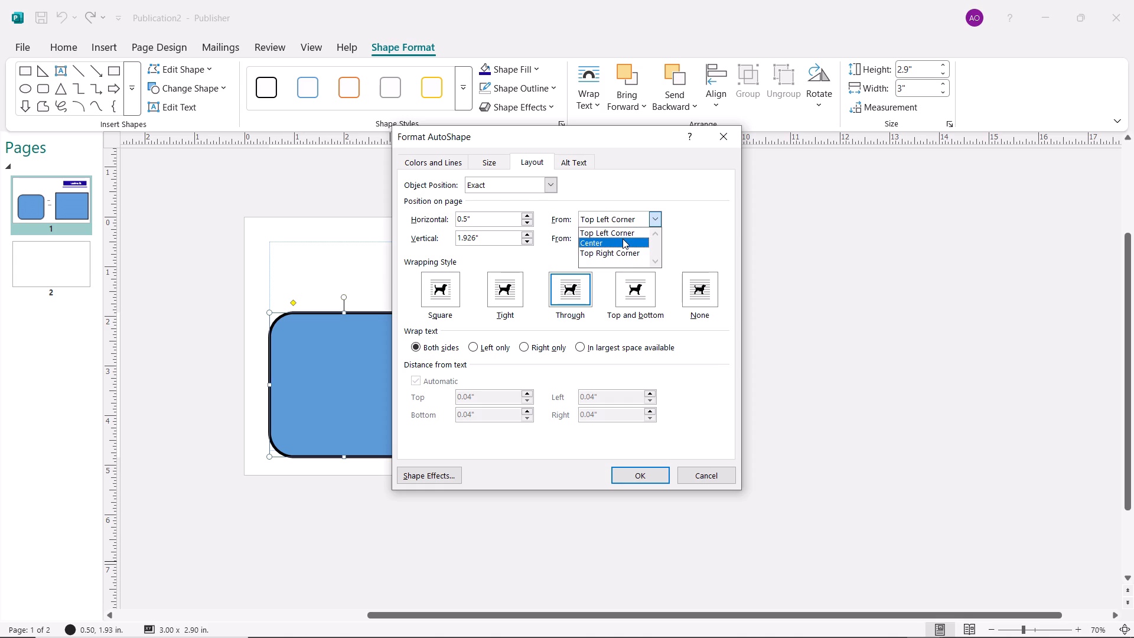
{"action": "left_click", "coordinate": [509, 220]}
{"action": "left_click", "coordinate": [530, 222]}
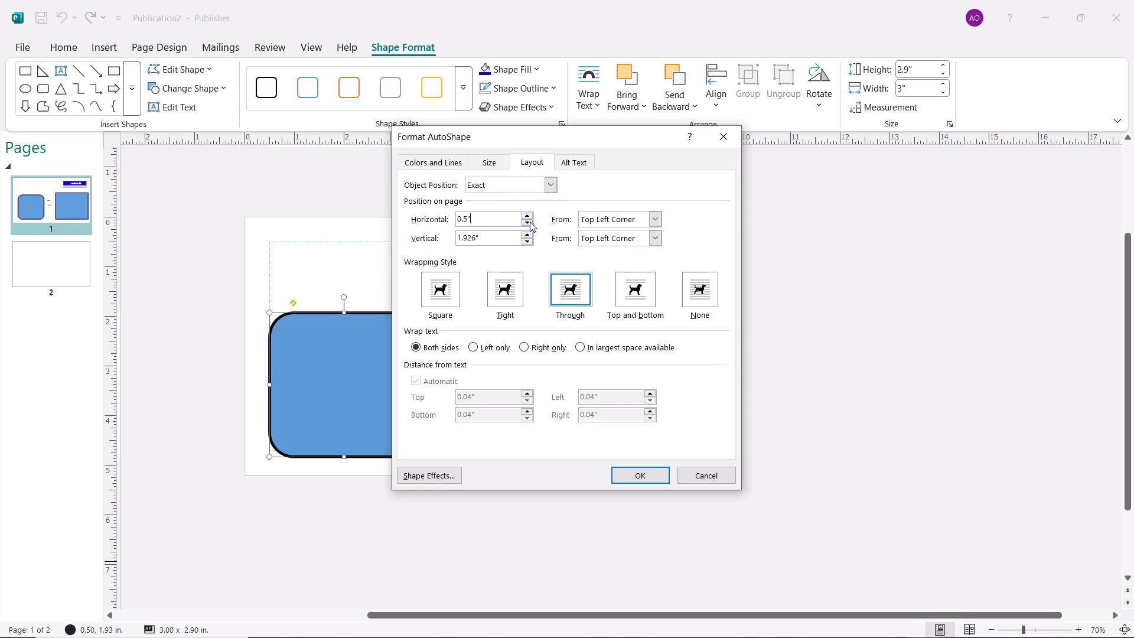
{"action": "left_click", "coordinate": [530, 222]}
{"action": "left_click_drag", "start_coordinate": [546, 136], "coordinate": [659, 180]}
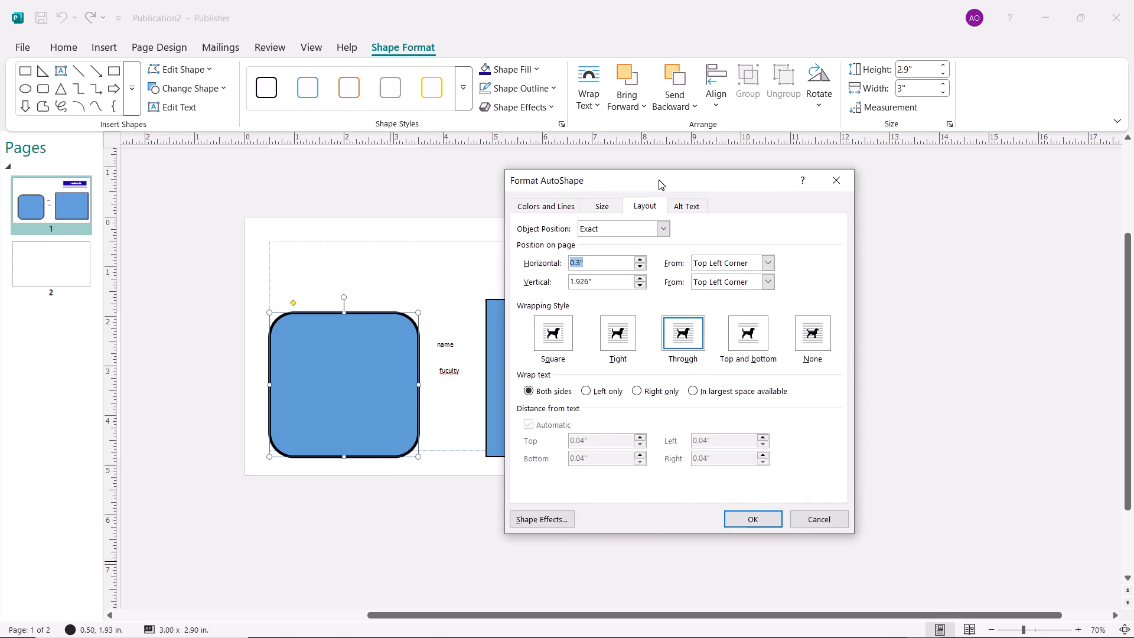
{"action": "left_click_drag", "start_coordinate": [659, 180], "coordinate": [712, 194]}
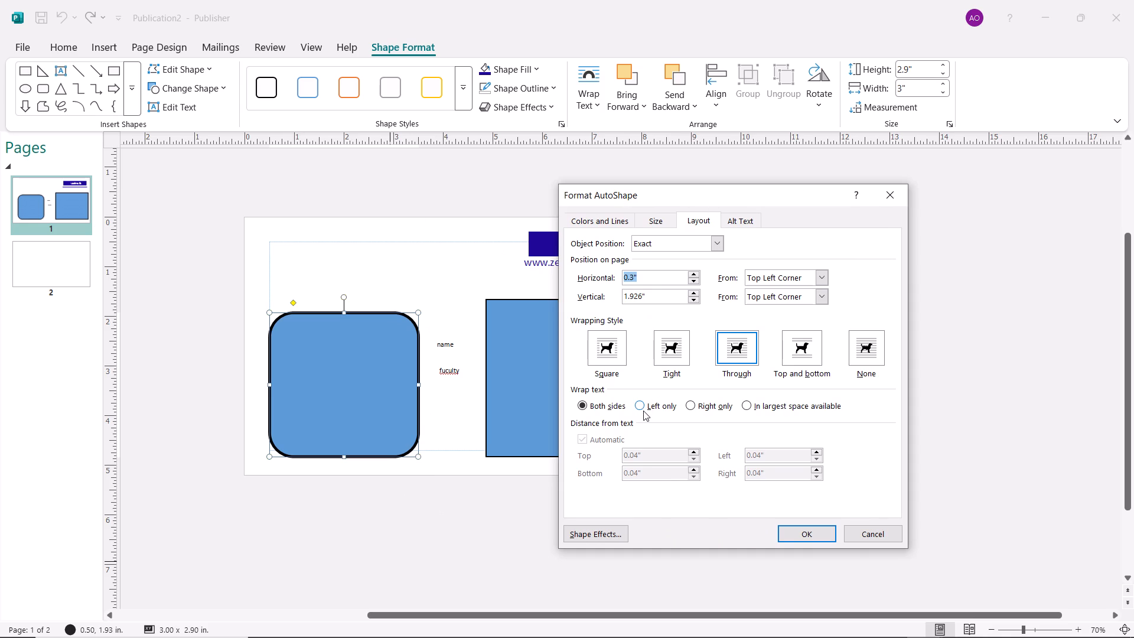
Look through the rounded rectangle's alt text, size and shape effects settings, and close its formatting without applying the position change.
{"action": "left_click", "coordinate": [731, 217]}
{"action": "left_click", "coordinate": [653, 217]}
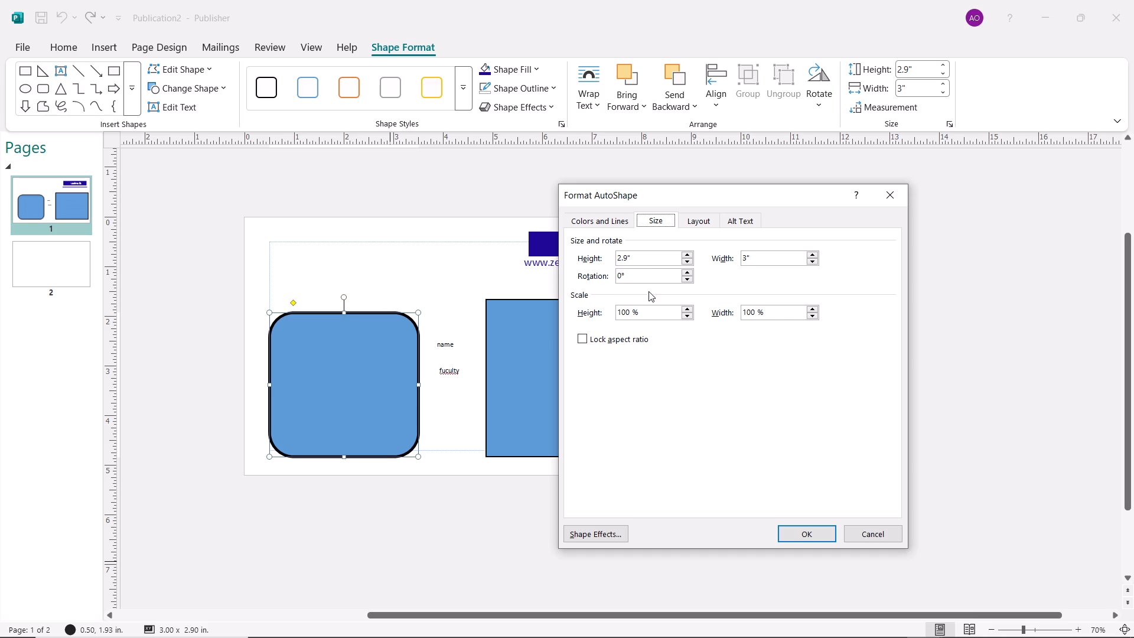
{"action": "left_click", "coordinate": [592, 533]}
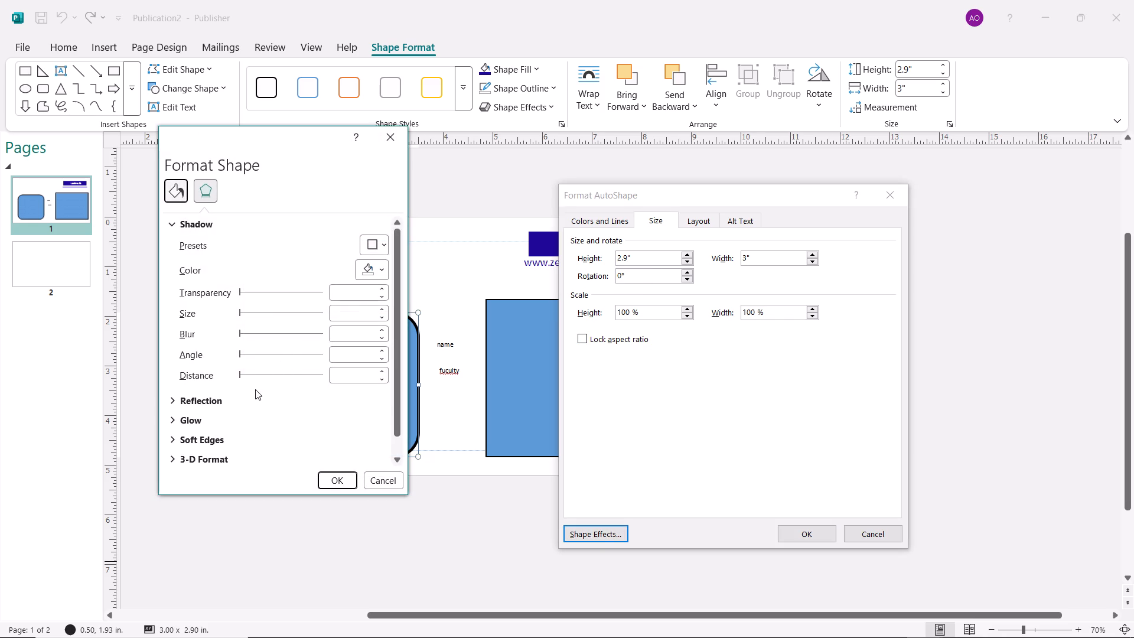
{"action": "scroll", "coordinate": [243, 370], "scroll_direction": "down", "scroll_amount": 2}
{"action": "left_click", "coordinate": [340, 480]}
{"action": "left_click_drag", "start_coordinate": [454, 550], "coordinate": [957, 118]}
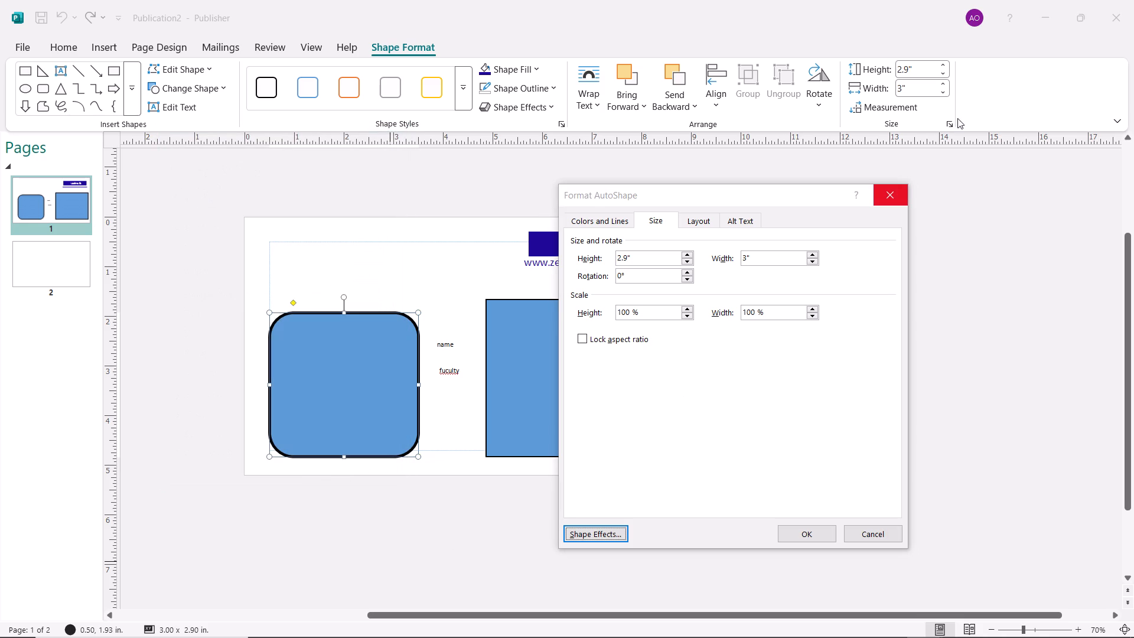
{"action": "left_click", "coordinate": [894, 189]}
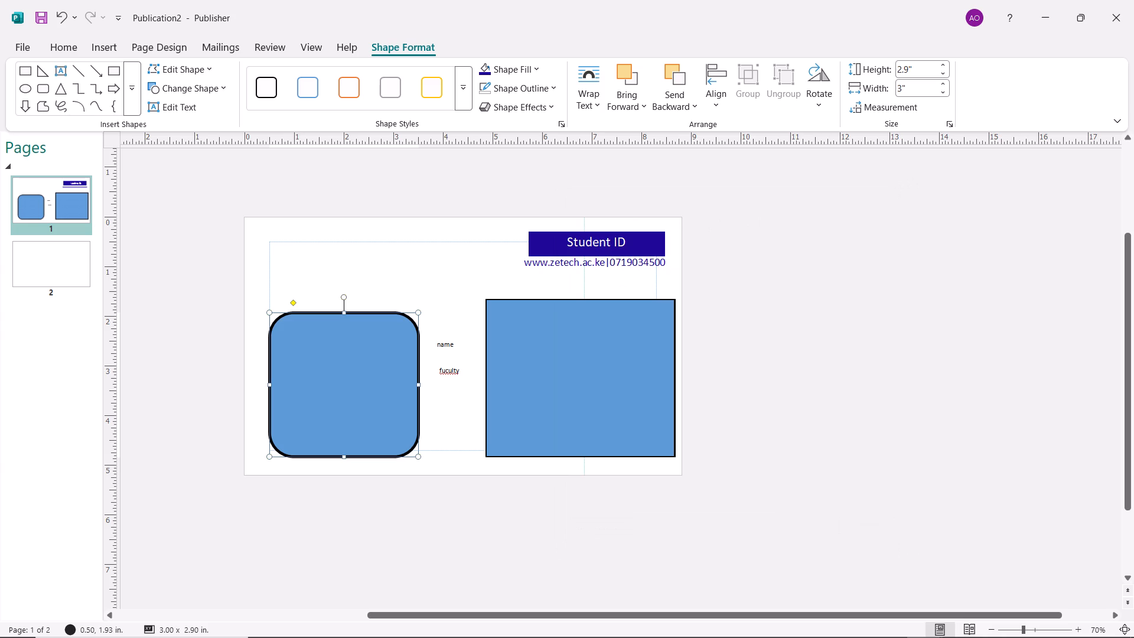
Minimize the Publication2 window, the YouTube tutorial browser and the blank Publication1 window to reach the desktop.
{"action": "left_click", "coordinate": [1060, 23]}
{"action": "left_click", "coordinate": [1048, 13]}
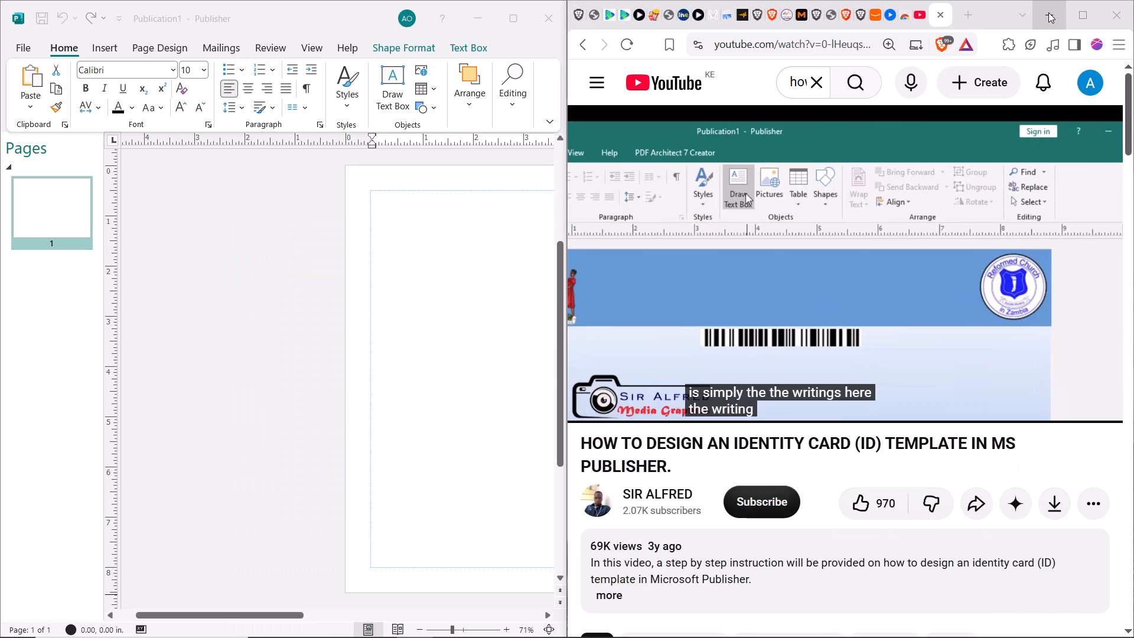
{"action": "left_click", "coordinate": [1048, 11]}
{"action": "left_click", "coordinate": [474, 17]}
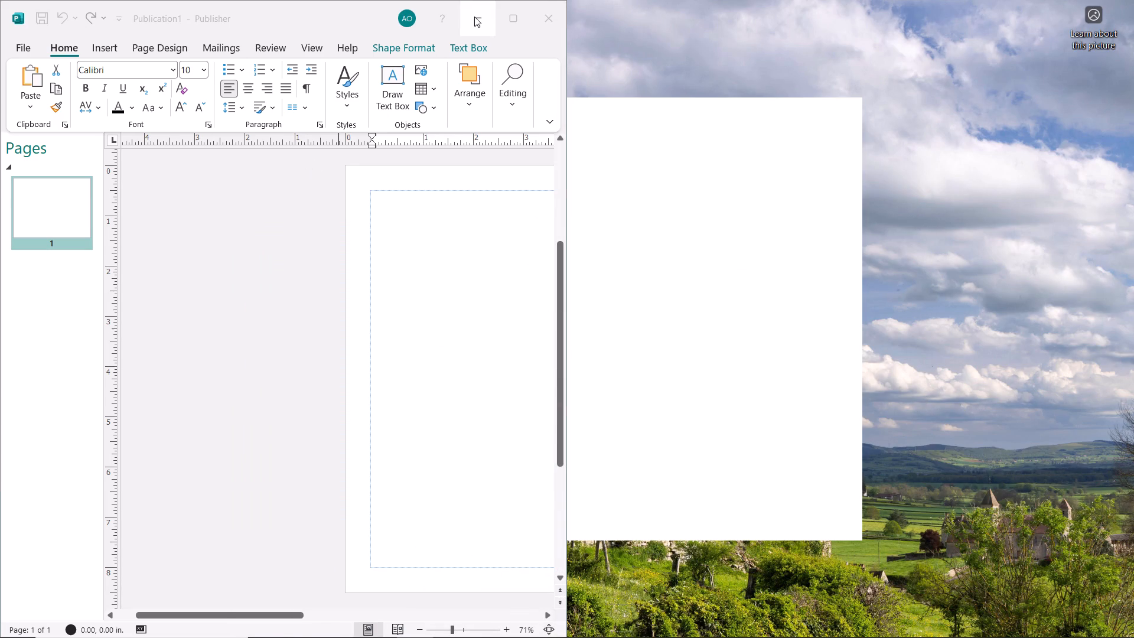
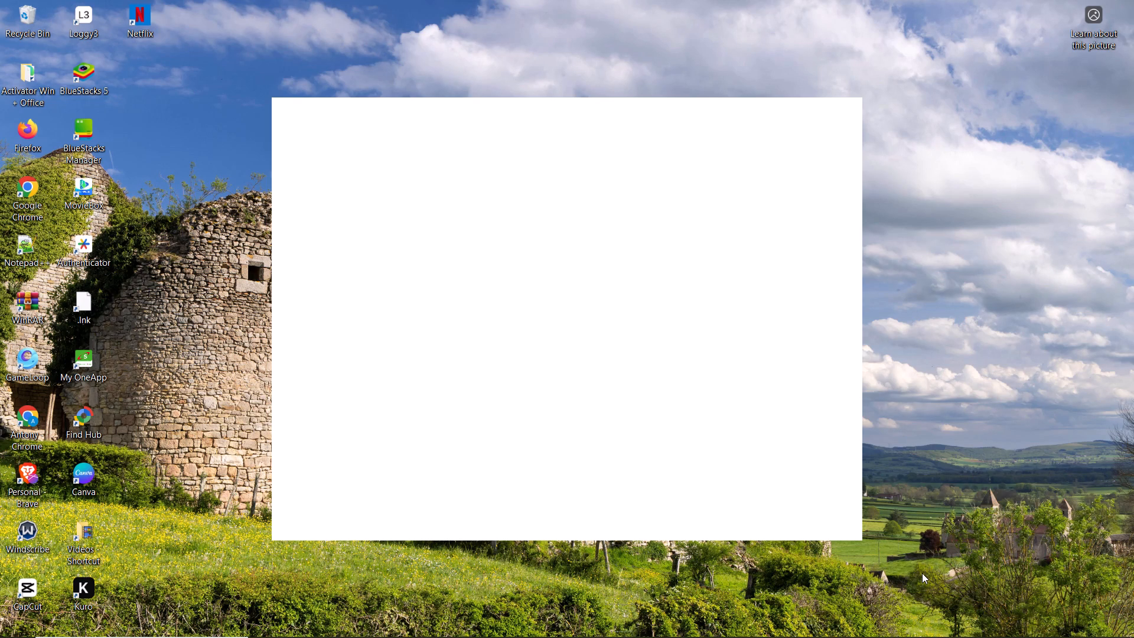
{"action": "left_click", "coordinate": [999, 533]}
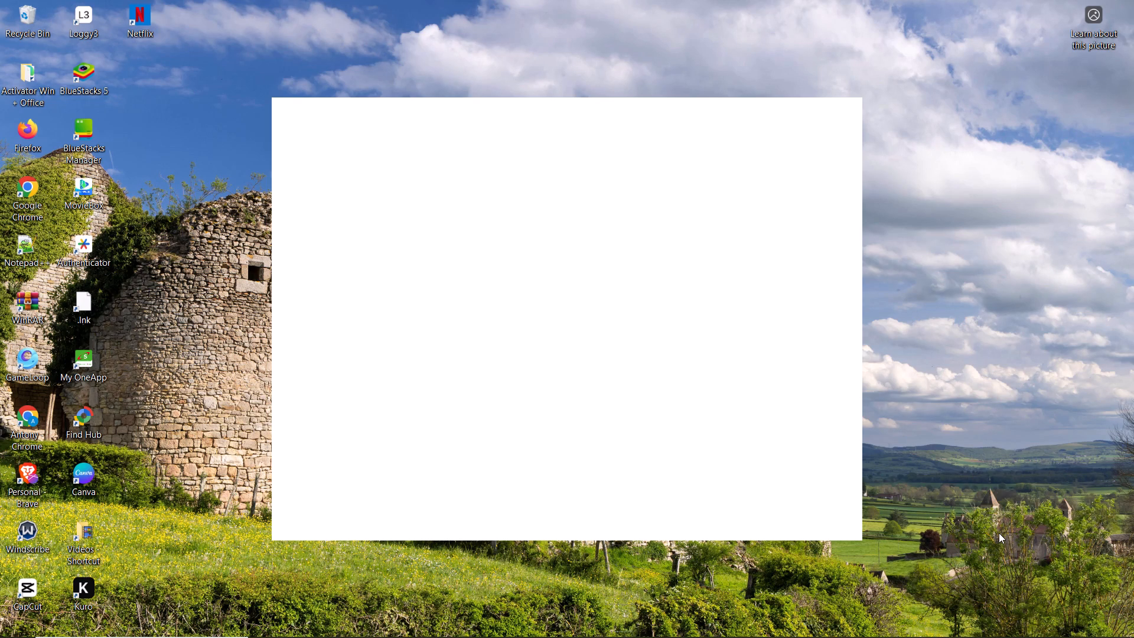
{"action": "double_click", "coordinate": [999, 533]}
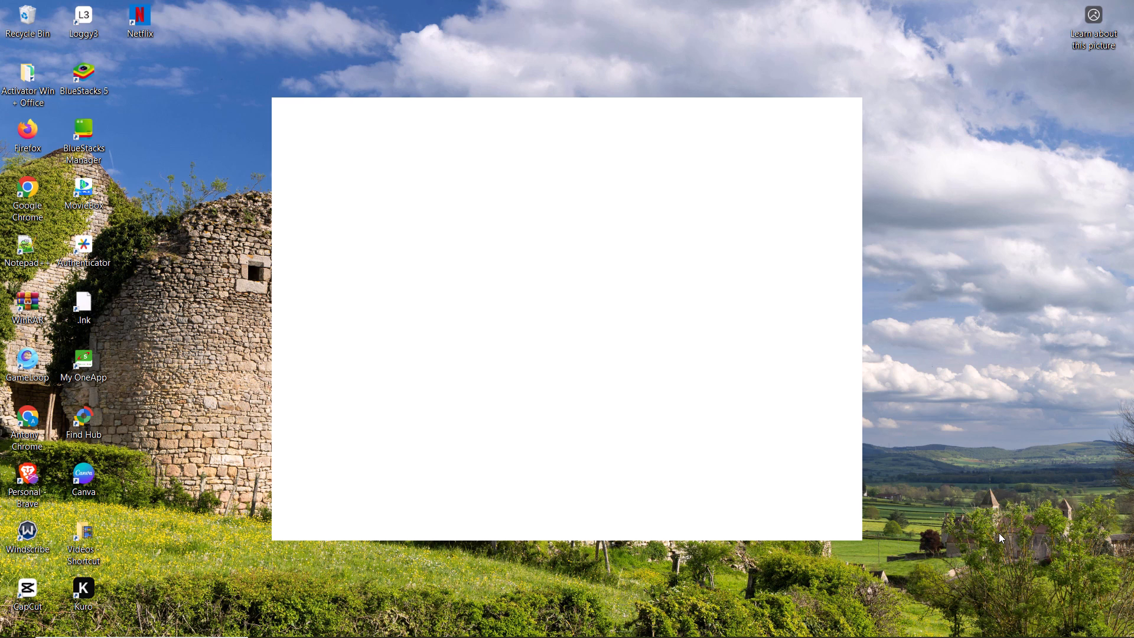